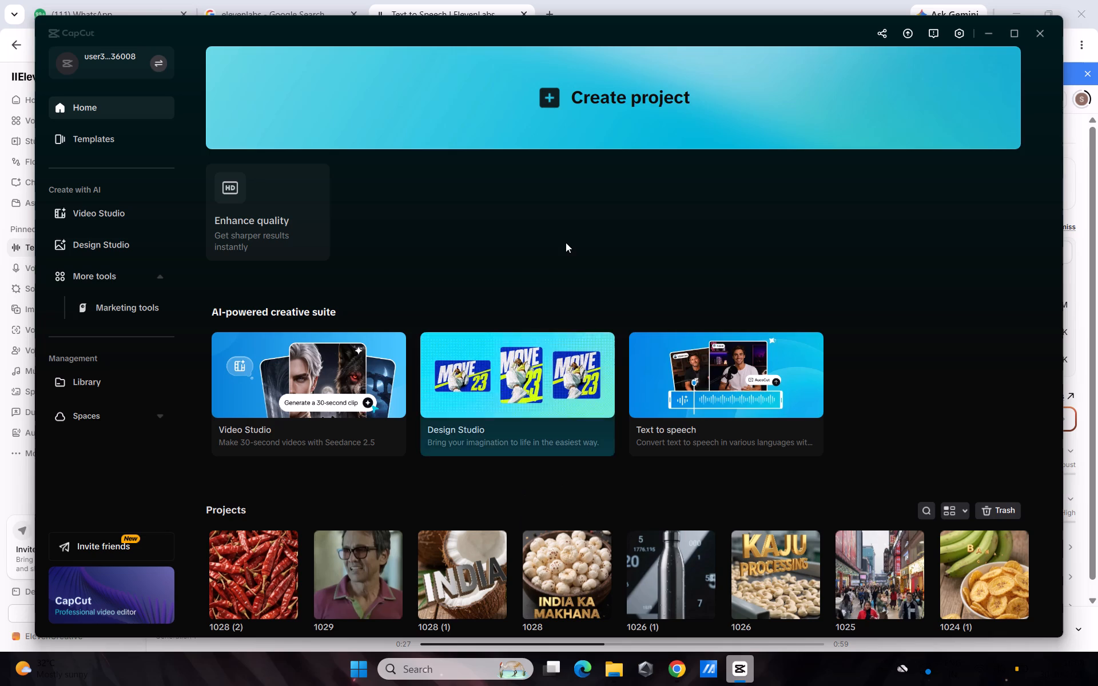
left_click(585, 122)
scroll(379, 266, "up", 5)
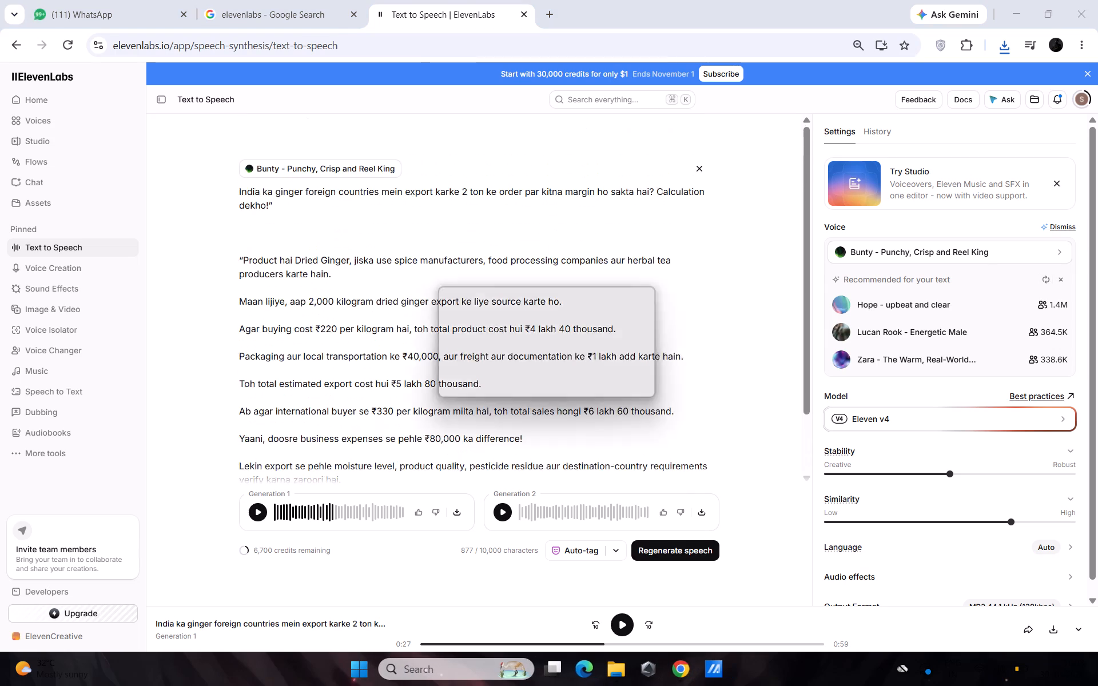
scroll(379, 266, "up", 3)
Import the downloaded ElevenLabs voiceover MP3 from the device into the project media.
left_click(347, 247)
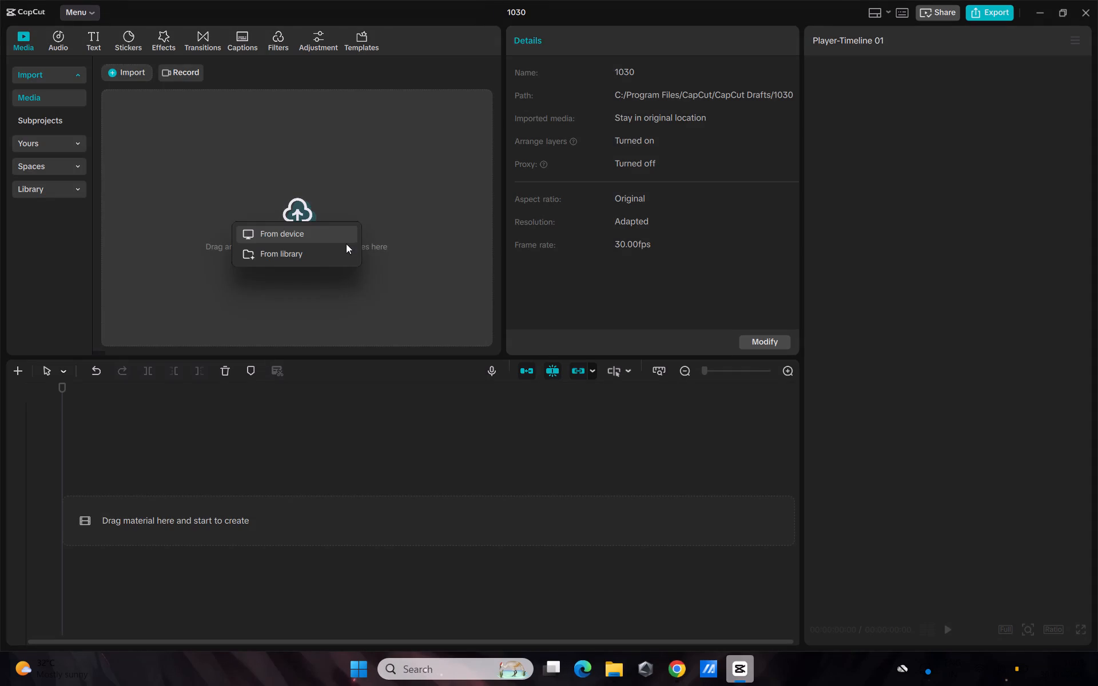
left_click(342, 241)
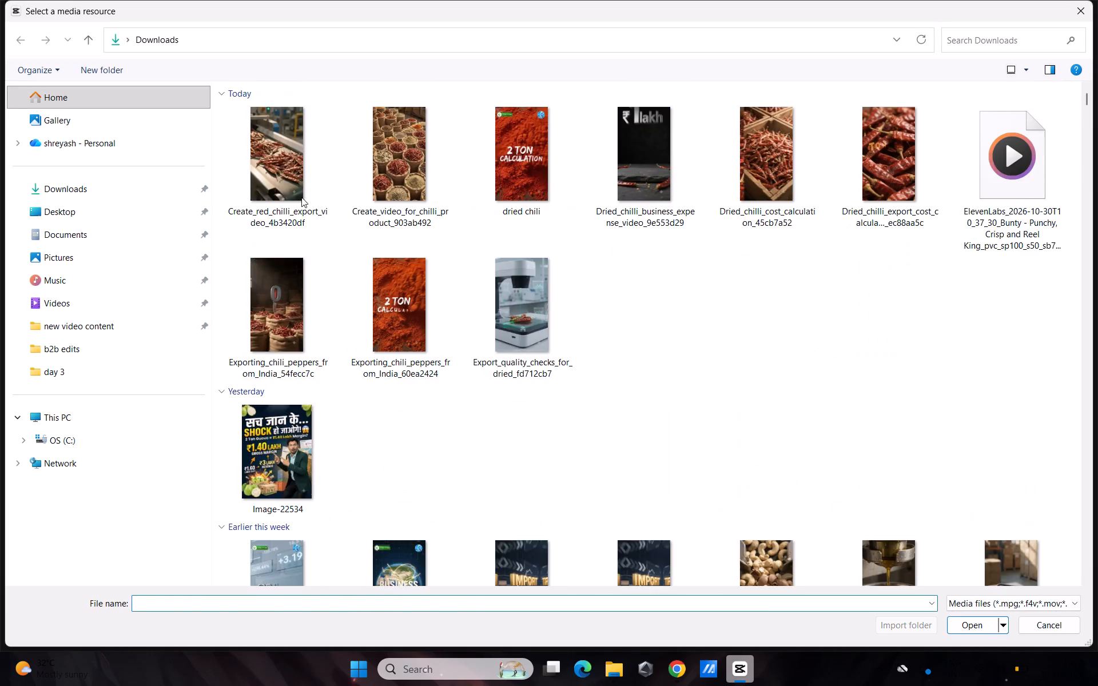
left_click(298, 194)
left_click(949, 623)
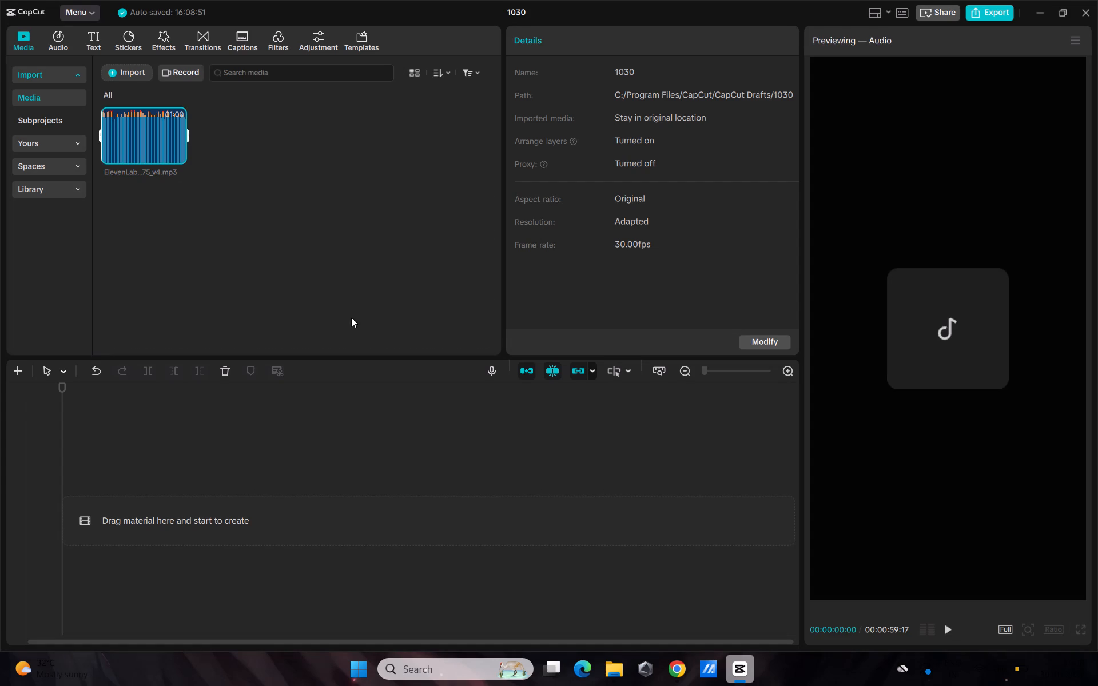
Place the ElevenLabs voiceover at the start of the timeline.
left_click_drag(153, 145, 159, 479)
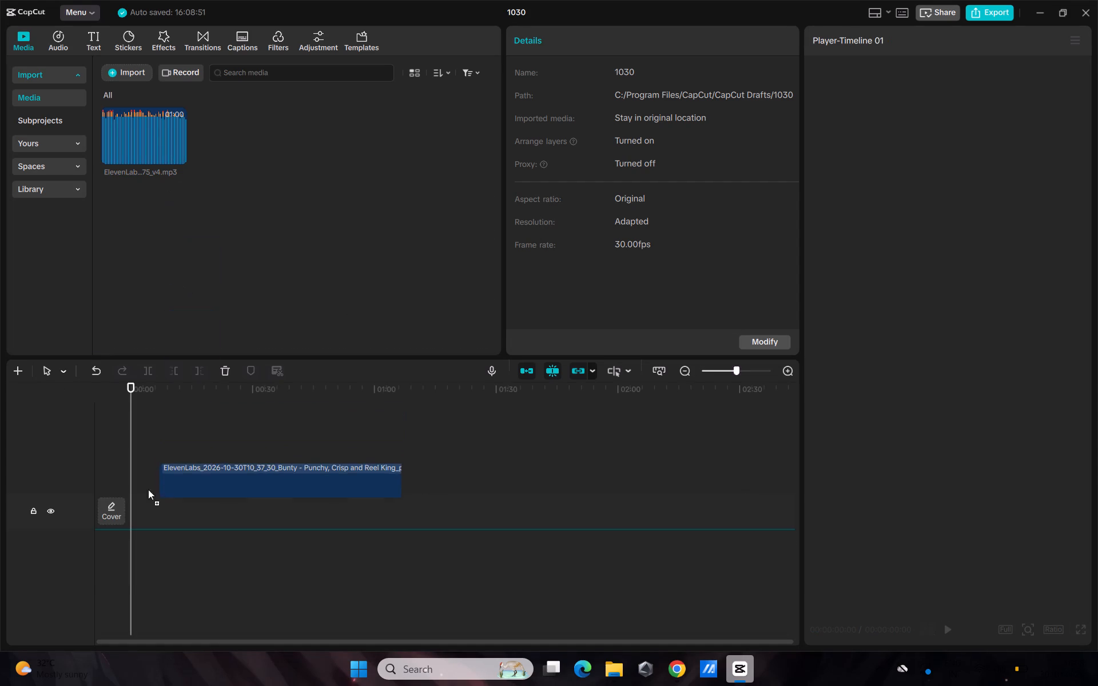
scroll(223, 522, "up", 15, "ctrl")
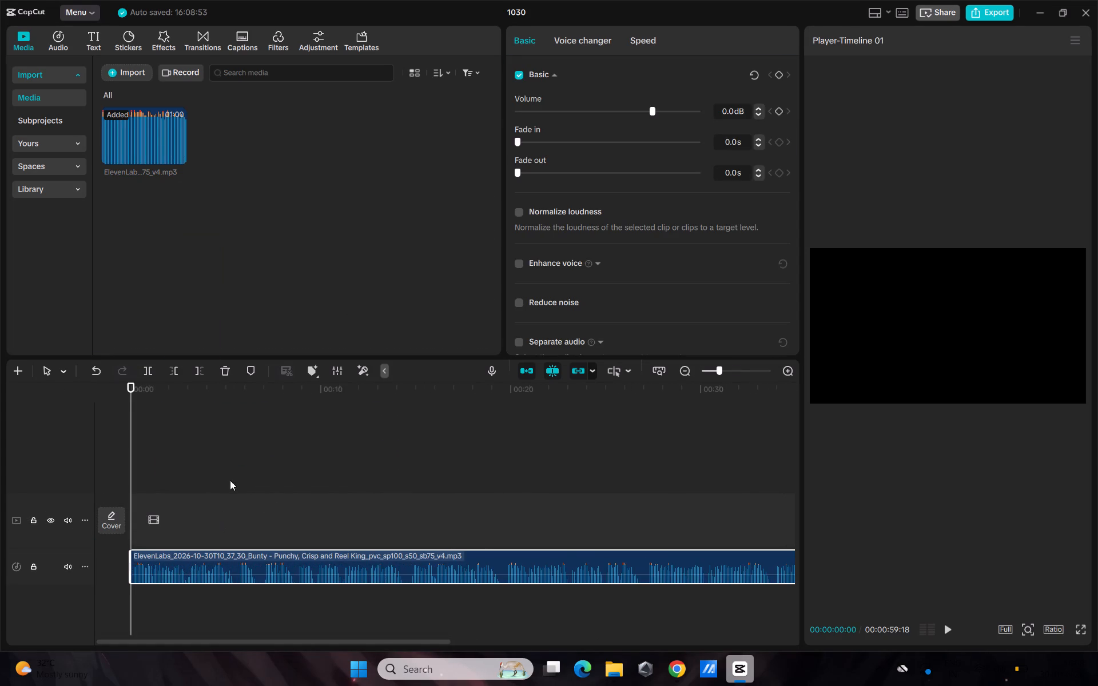
Switch to the Chrome window containing Google Flow and pause the music video in its YouTube tab.
left_click(681, 657)
left_click(602, 583)
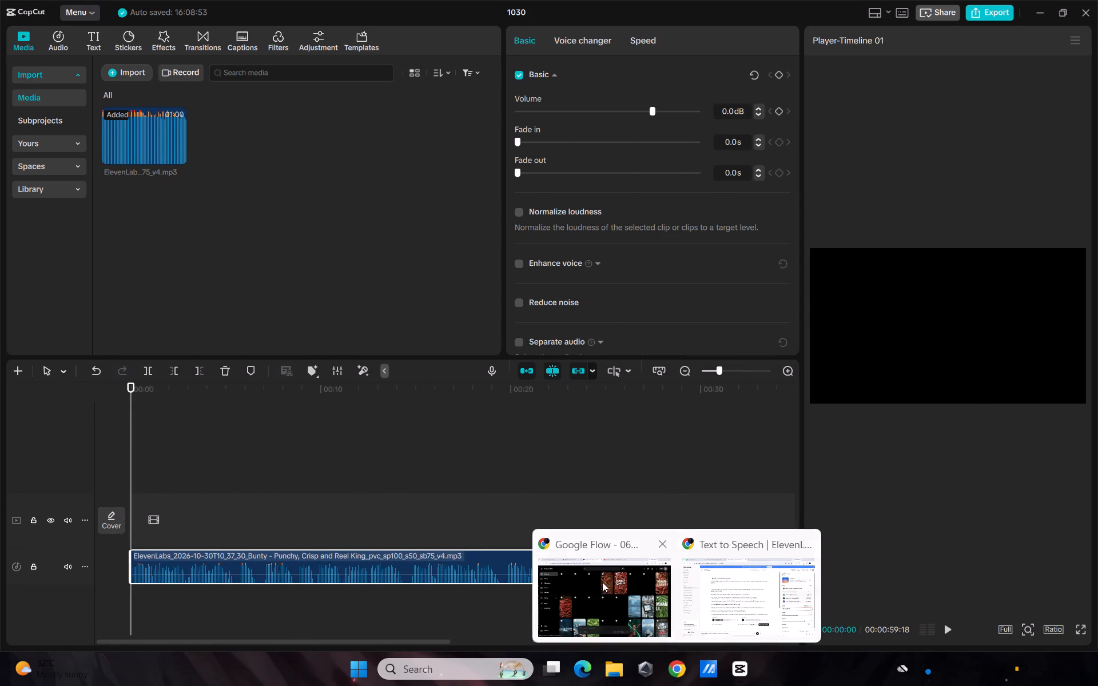
left_click(550, 0)
left_click(443, 365)
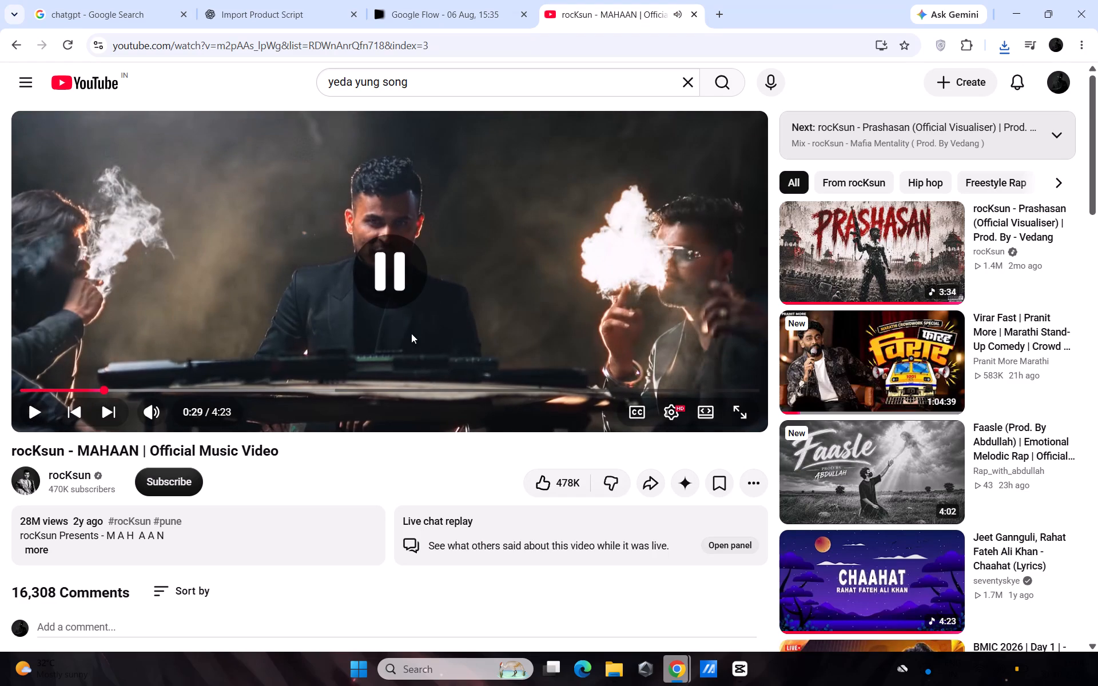
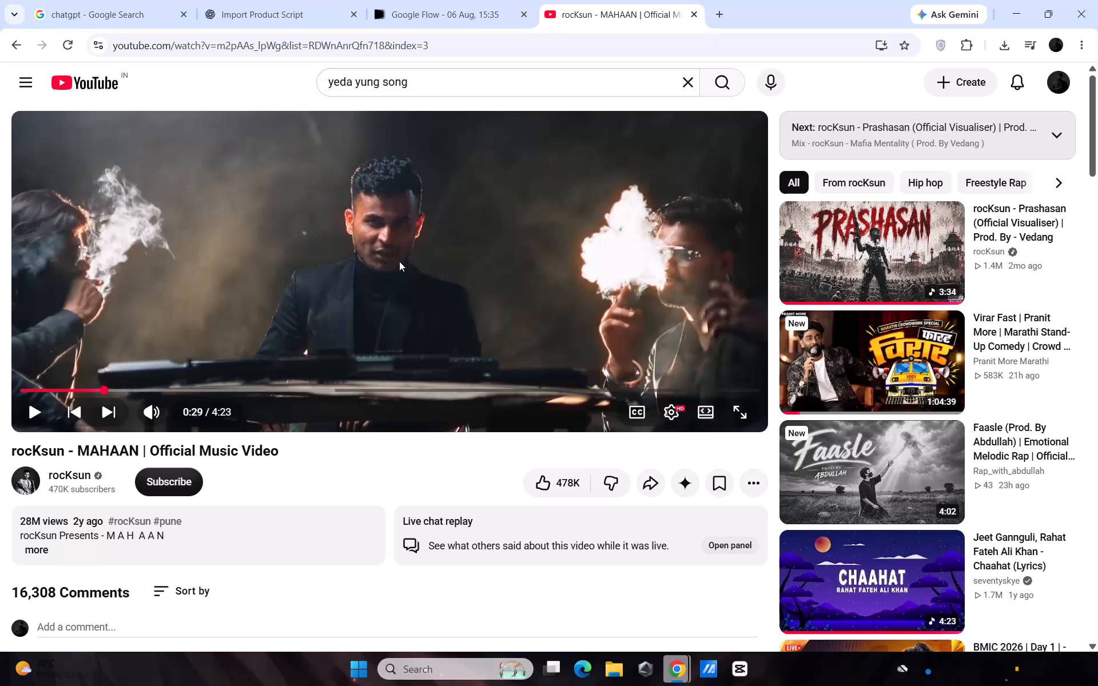
Switch back to CapCut and return to the voiceover timeline in project 1030.
left_click(741, 668)
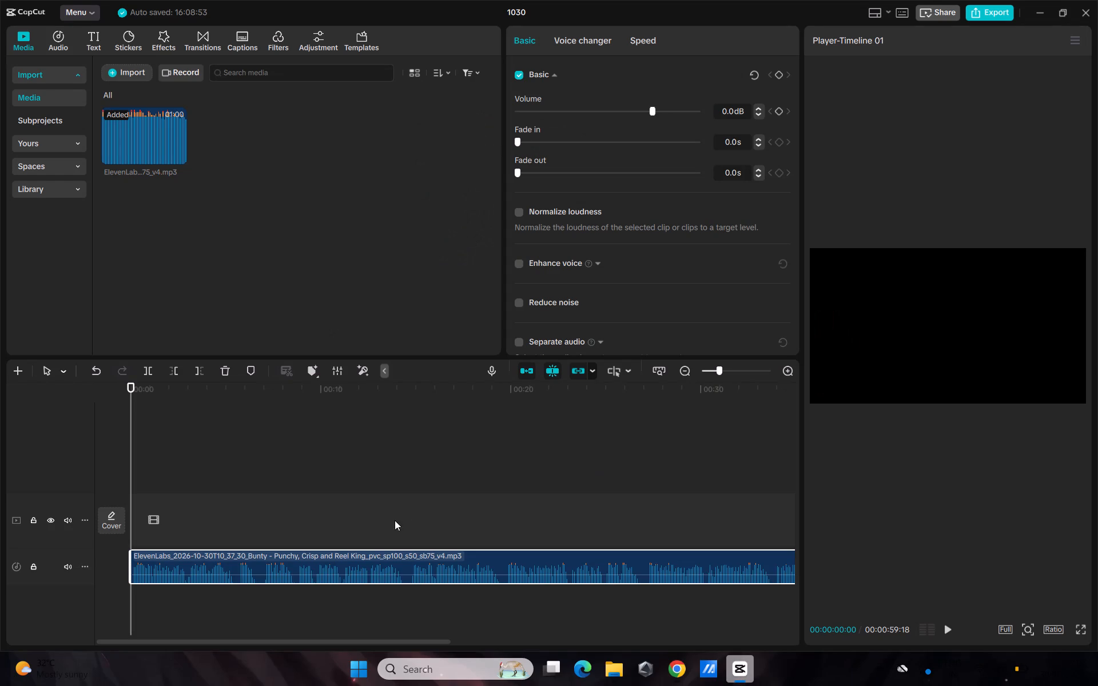
scroll(377, 523, "up", 4)
scroll(376, 521, "up", 6, "ctrl")
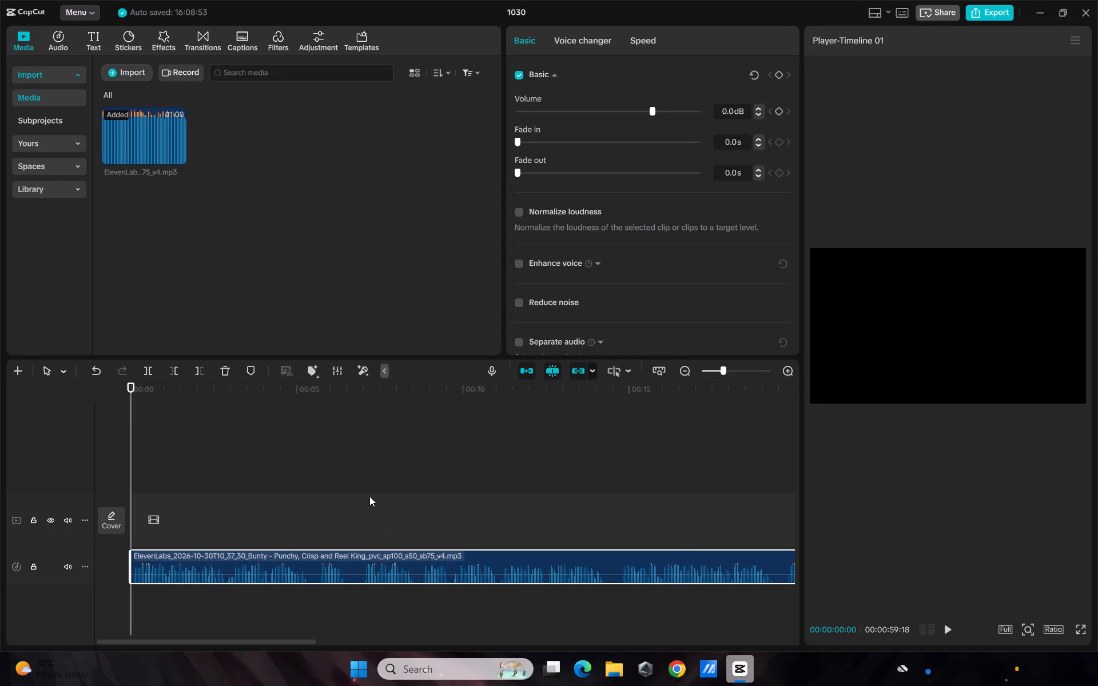
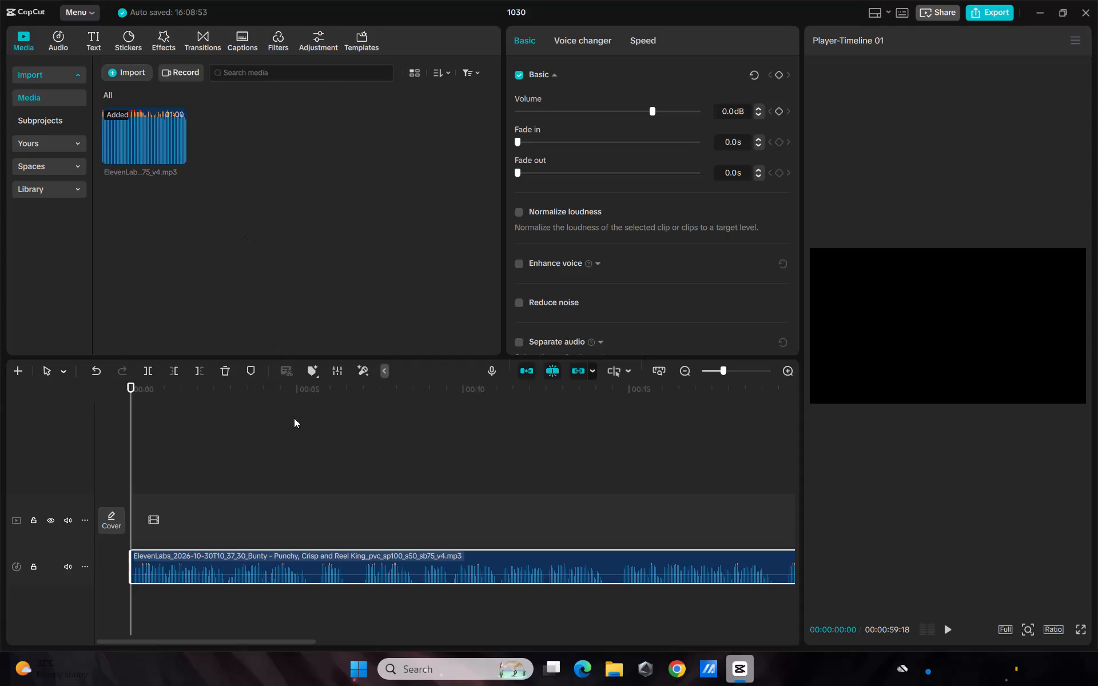
Cut out the short pause ending at 00:00:05:18 in the voiceover and move the remaining audio back to close the gap.
left_click_drag(292, 391, 310, 425)
key("ctrl+b")
left_click_drag(313, 391, 322, 406)
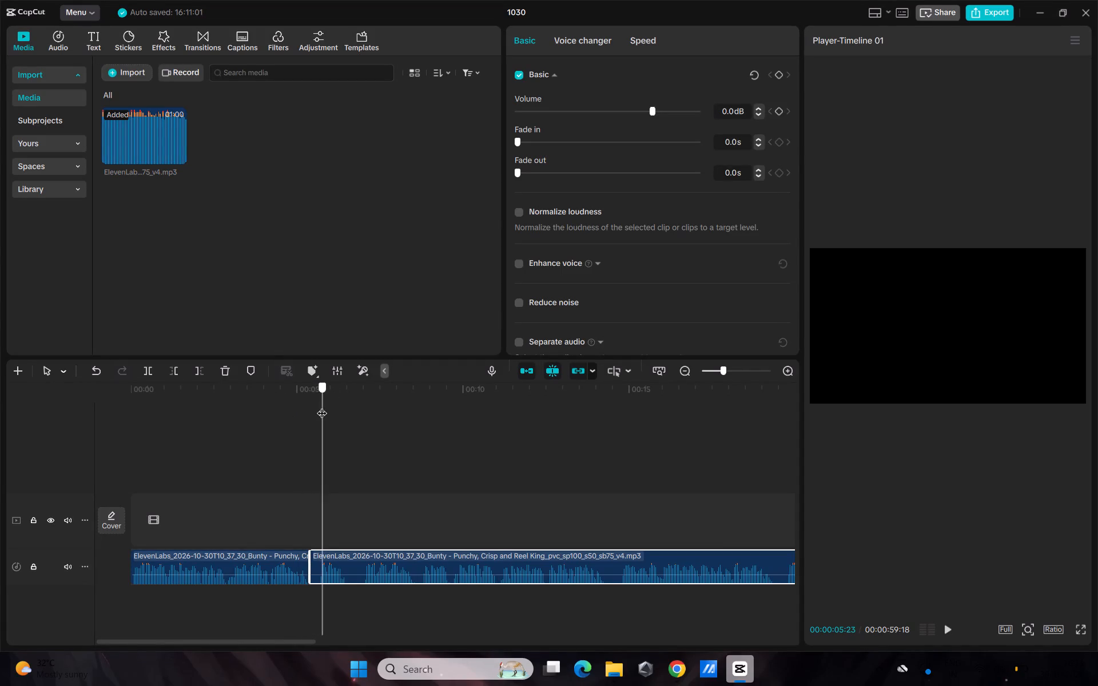
left_click_drag(322, 406, 317, 424)
key("ctrl+b")
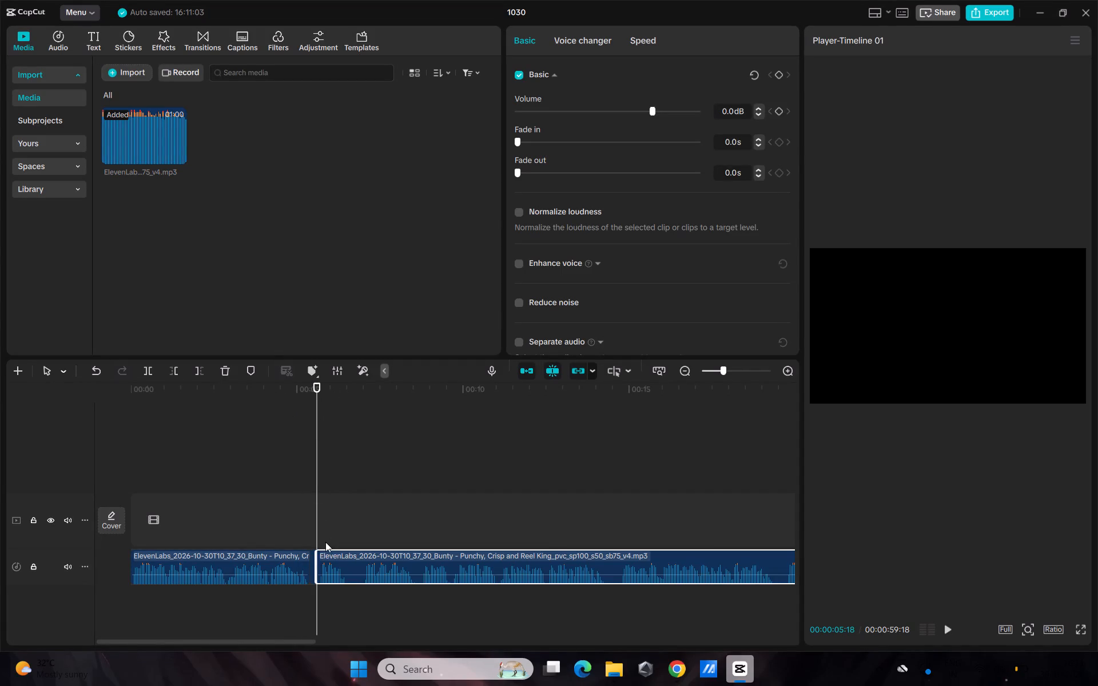
left_click(313, 559)
left_click(313, 559)
key("BackSpace")
left_click_drag(360, 573, 355, 570)
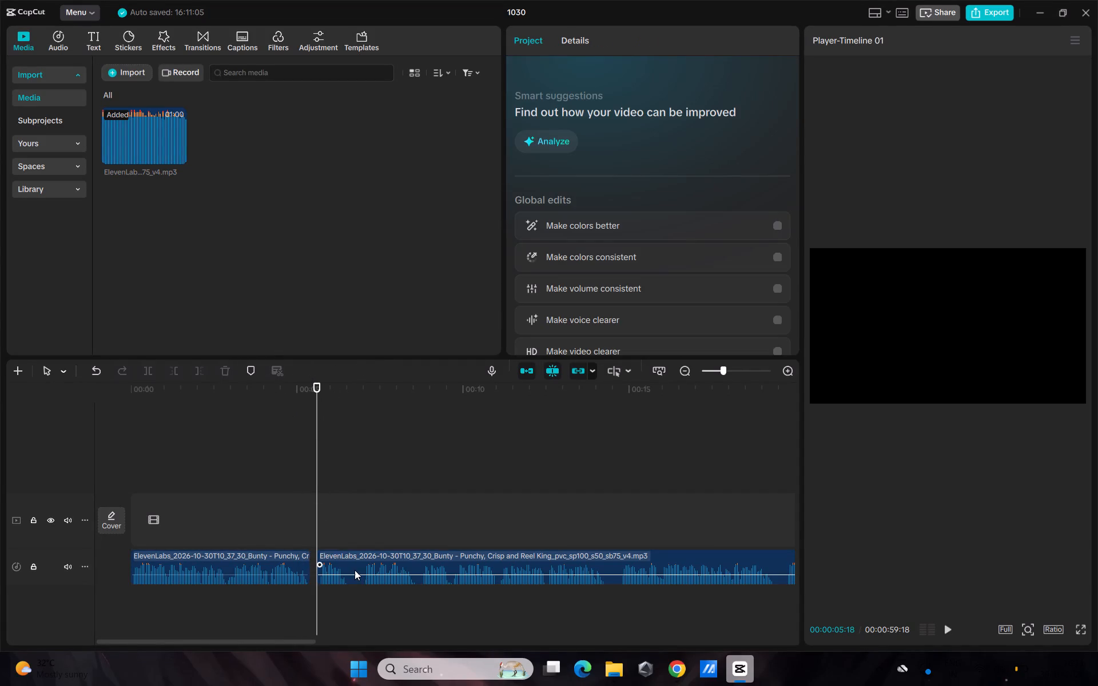
left_click_drag(355, 570, 351, 572)
Cut out the voiceover pause between 00:00:06:12 and 00:00:06:23 and close the gap with the following clip.
left_click_drag(315, 391, 339, 422)
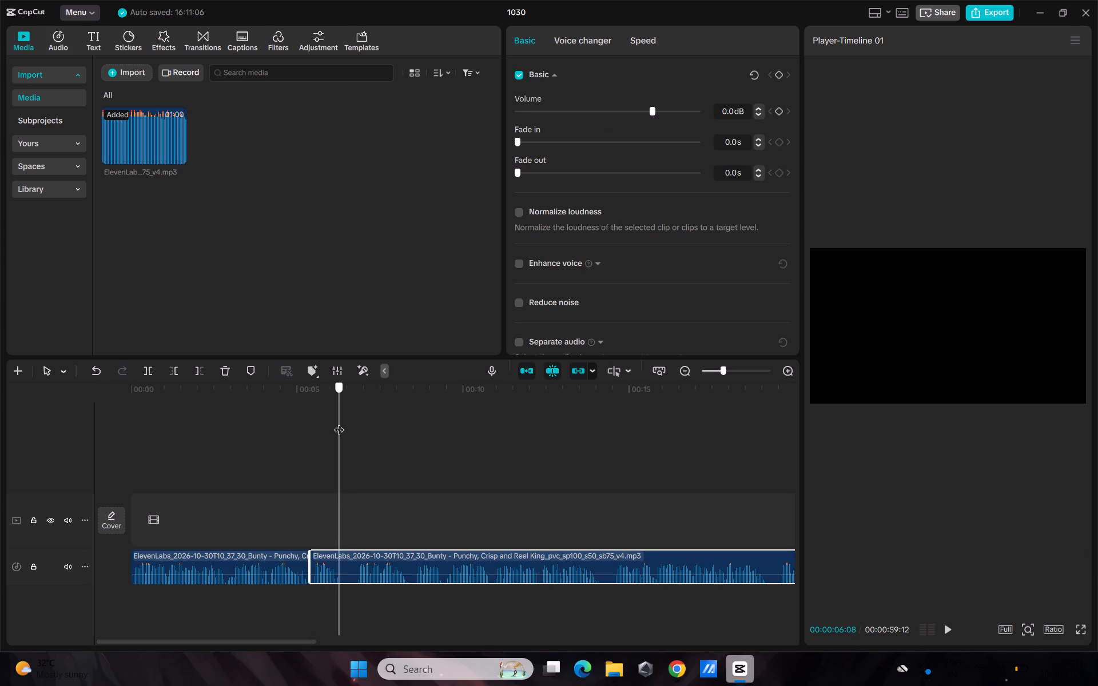
left_click_drag(339, 422, 344, 434)
key("ctrl+b")
left_click_drag(341, 391, 341, 390)
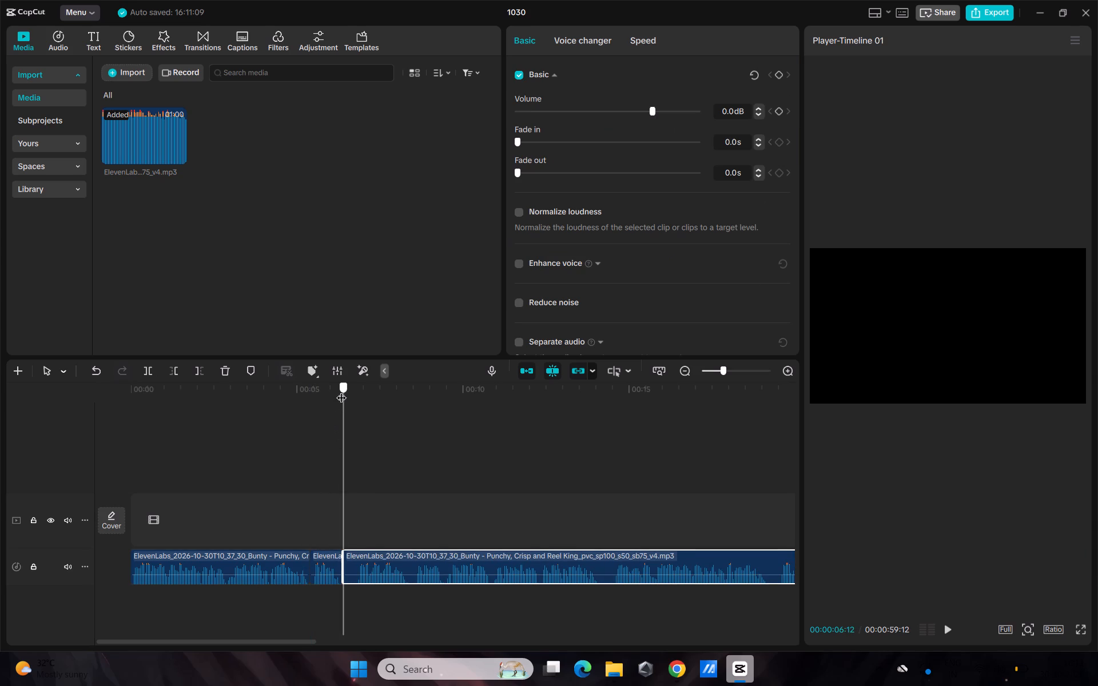
left_click_drag(341, 390, 356, 428)
key("1")
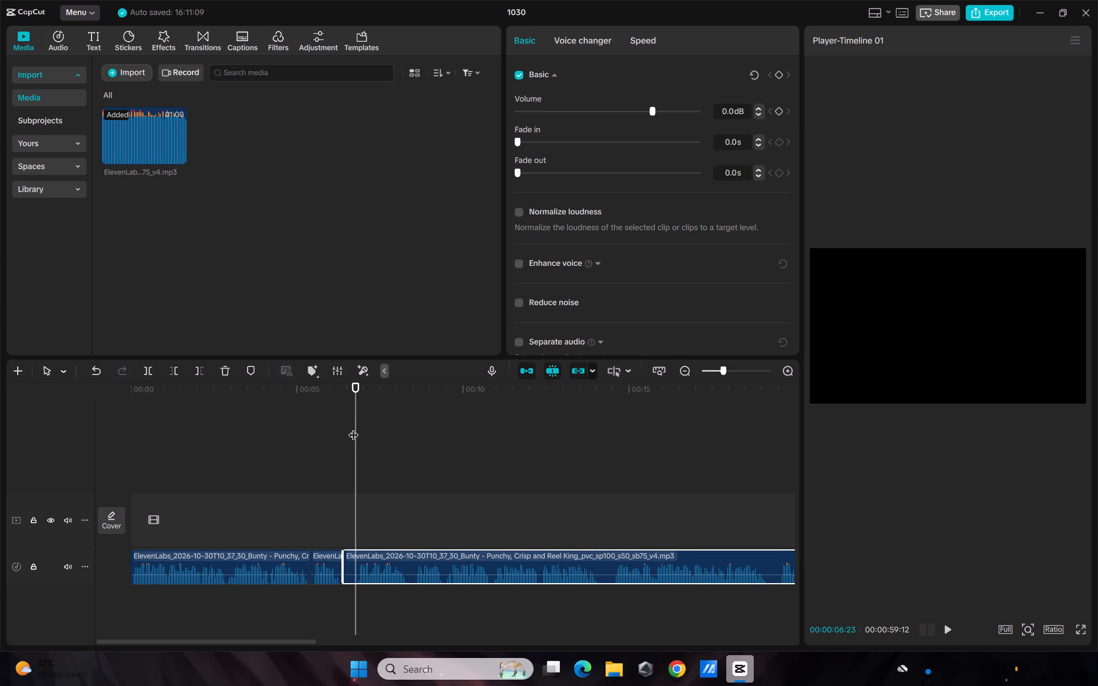
key("ctrl+b")
left_click(348, 560)
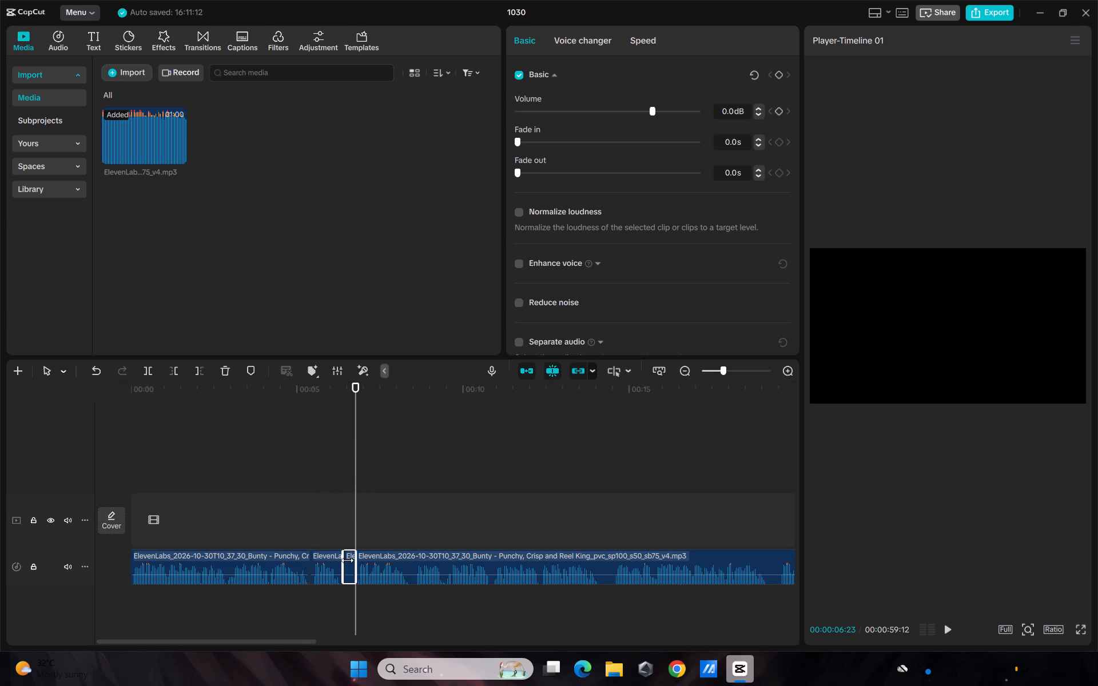
key("BackSpace")
left_click_drag(423, 563, 414, 565)
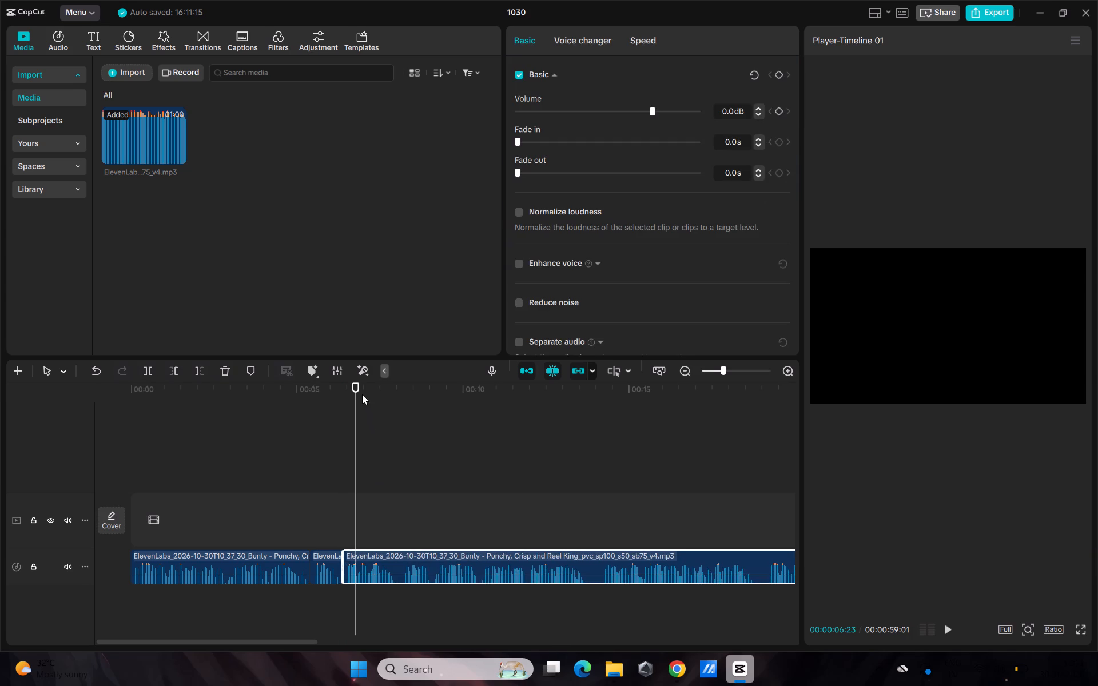
Cut out the voiceover pause between 00:00:13:23 and 00:00:14:04 and close the gap with the following clip.
left_click_drag(357, 386, 588, 508)
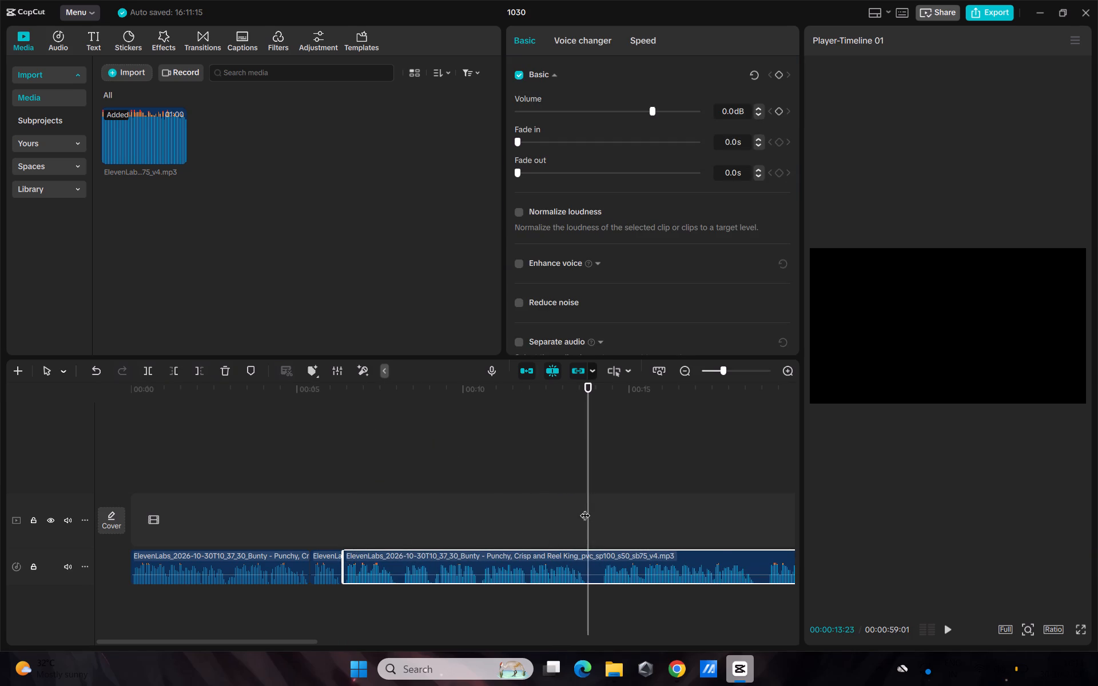
key("ctrl+b")
left_click_drag(586, 390, 600, 404)
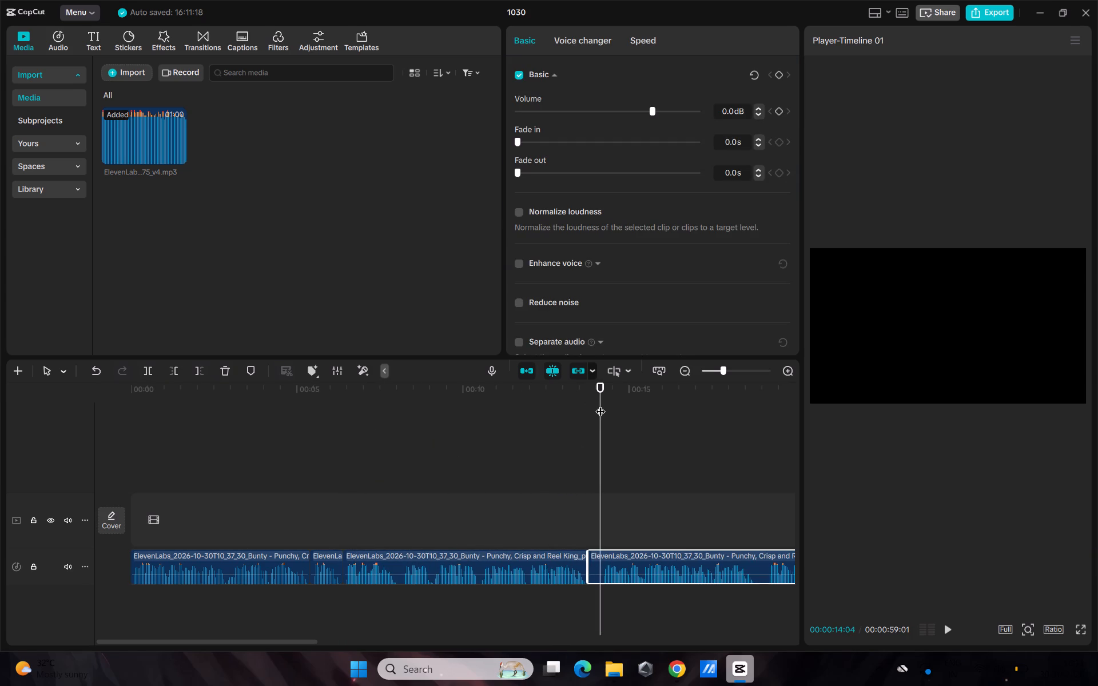
key("ctrl+b")
left_click(594, 563)
key("BackSpace")
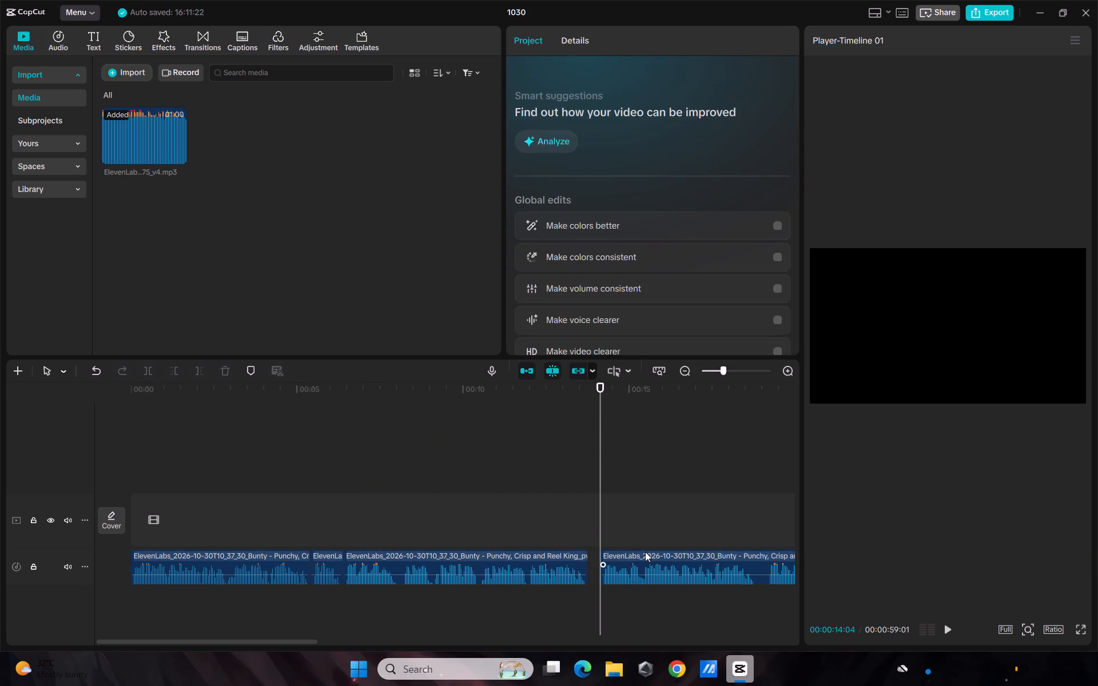
left_click_drag(645, 552, 634, 554)
Cut out the voiceover pause between 00:00:18:13 and 00:00:18:23 and close the gap with the following clip.
left_click_drag(597, 399, 751, 496)
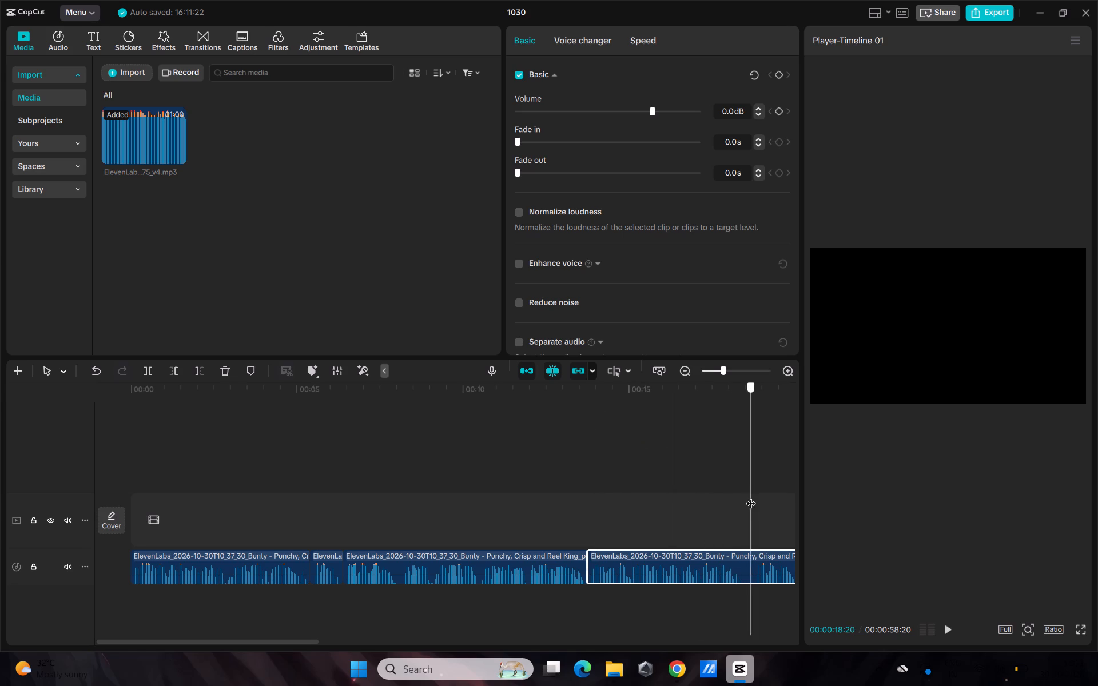
left_click_drag(751, 496, 743, 501)
key("ctrl+b")
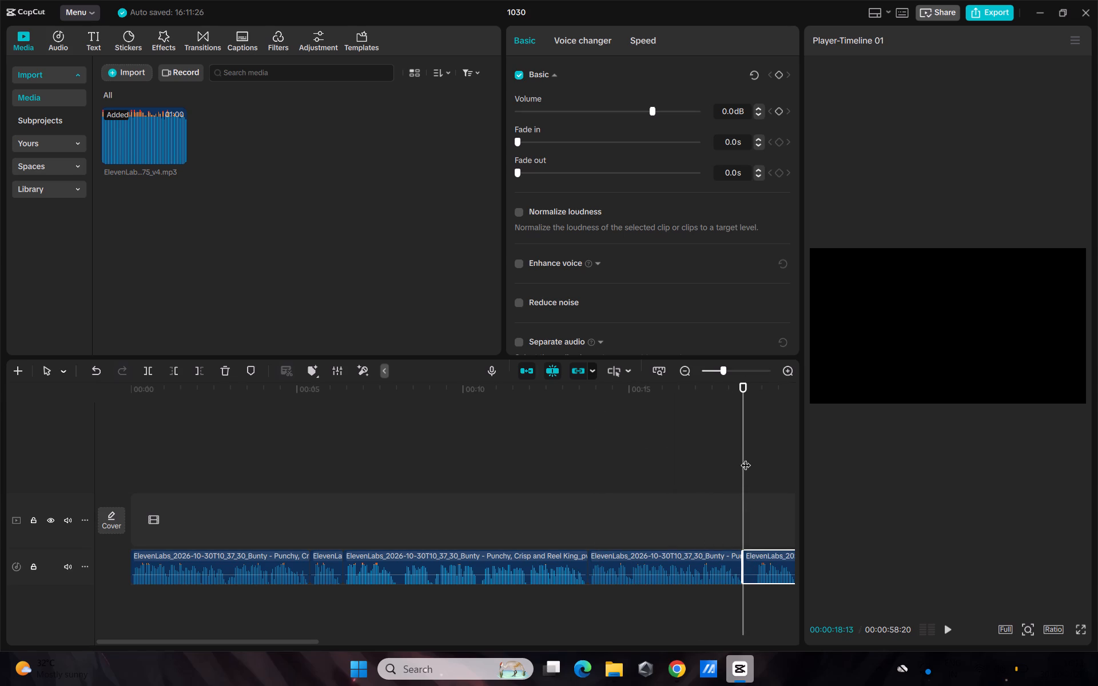
left_click_drag(743, 385, 754, 397)
key("ctrl+b")
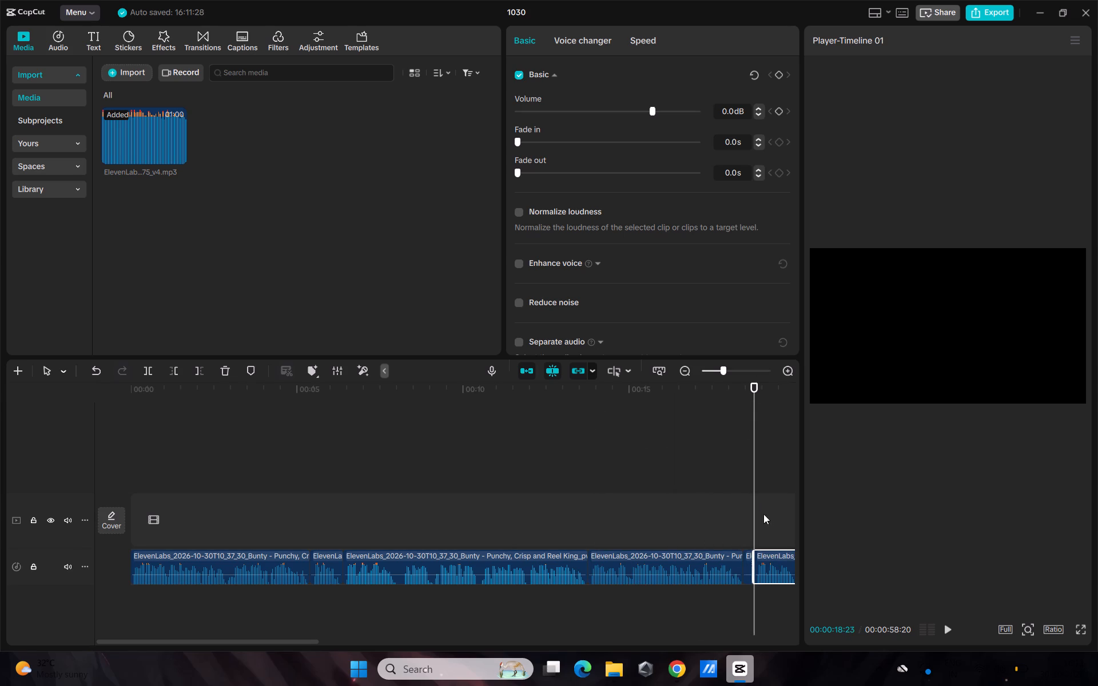
left_click(751, 568)
key("BackSpace")
left_click_drag(770, 557, 759, 560)
Cut out the voiceover pause between 00:00:25:13 and 00:00:25:25 and close the gap with the following clip.
left_click_drag(754, 402, 827, 442)
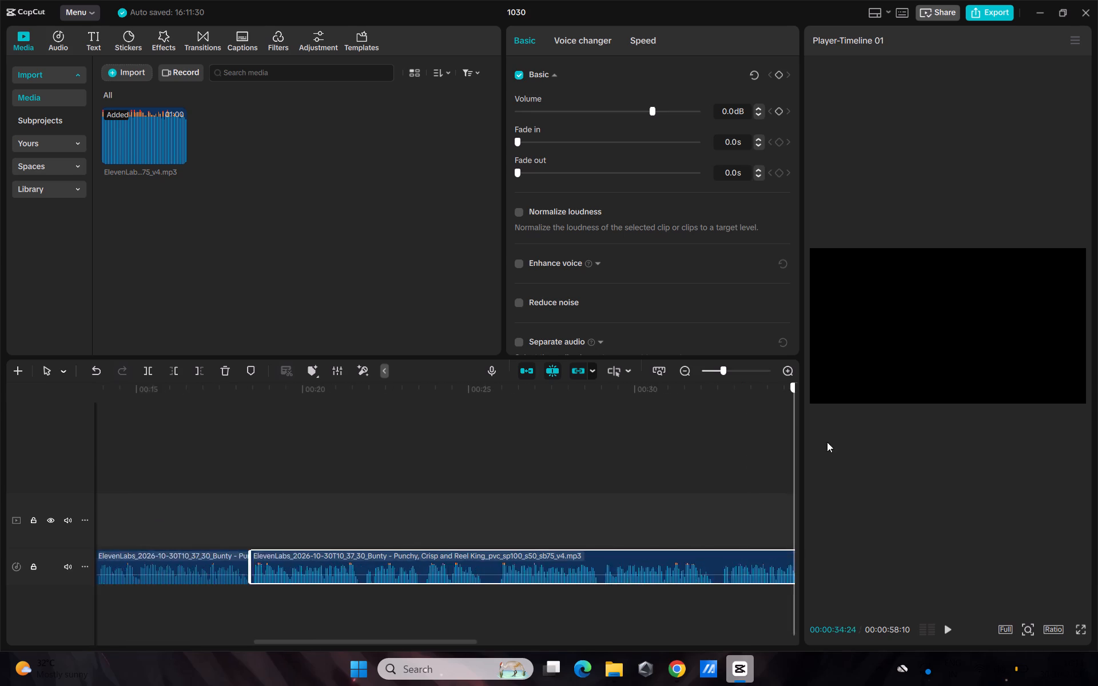
left_click_drag(827, 442, 282, 500)
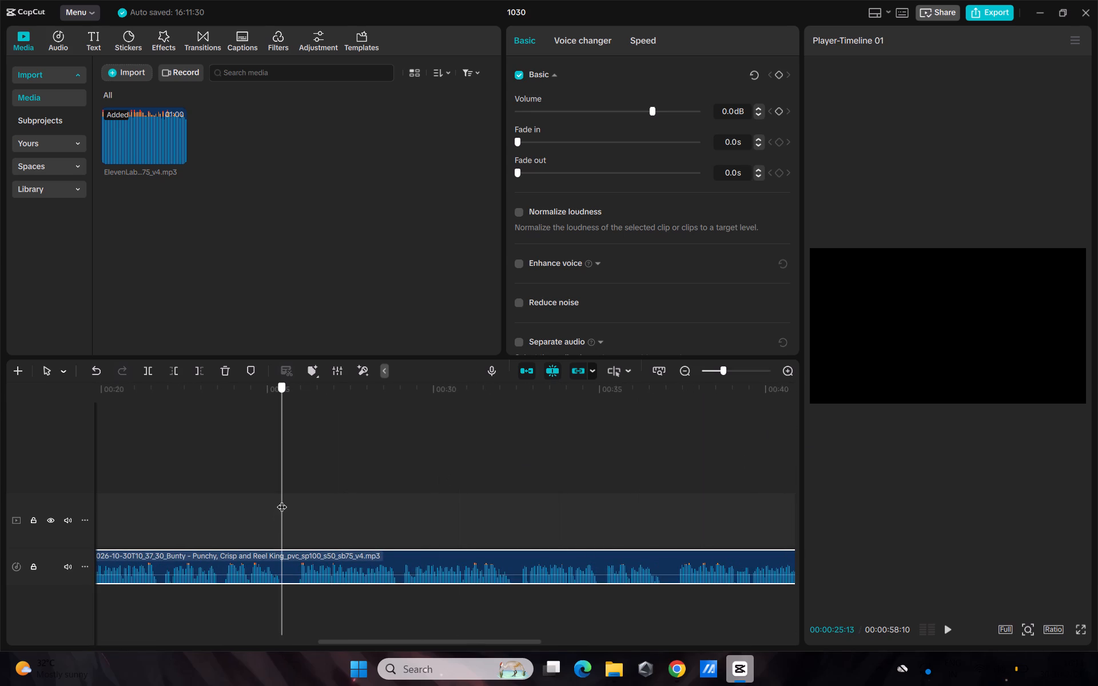
left_click_drag(282, 500, 282, 497)
key("ctrl+b")
left_click_drag(280, 385, 286, 389)
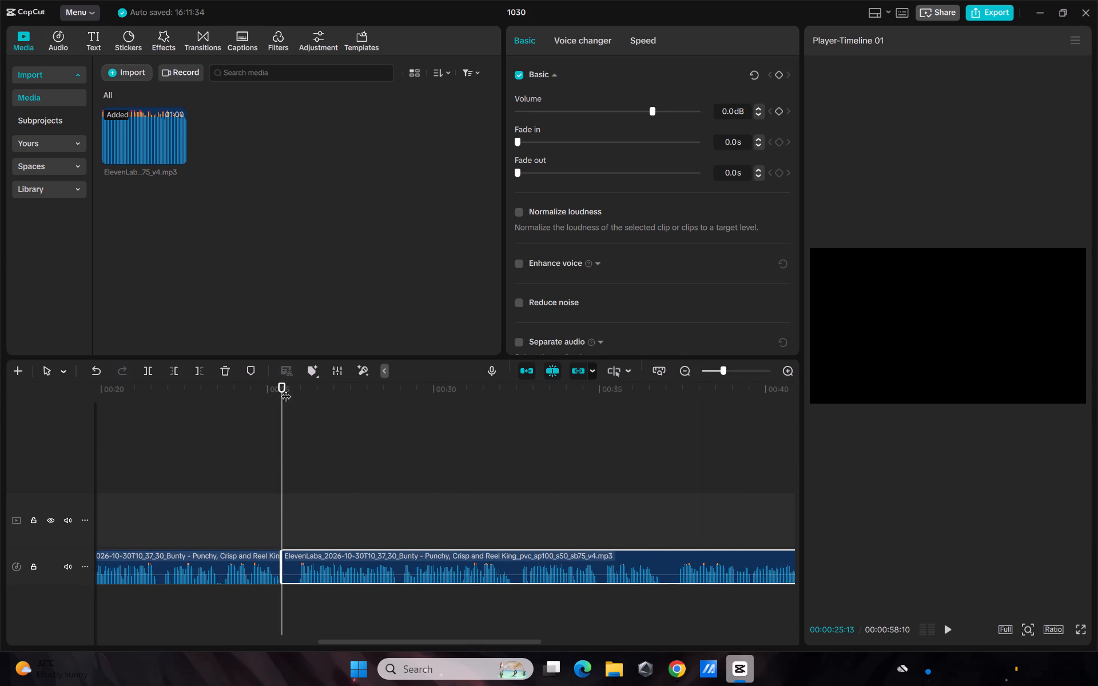
left_click_drag(286, 389, 295, 400)
key("ctrl+b")
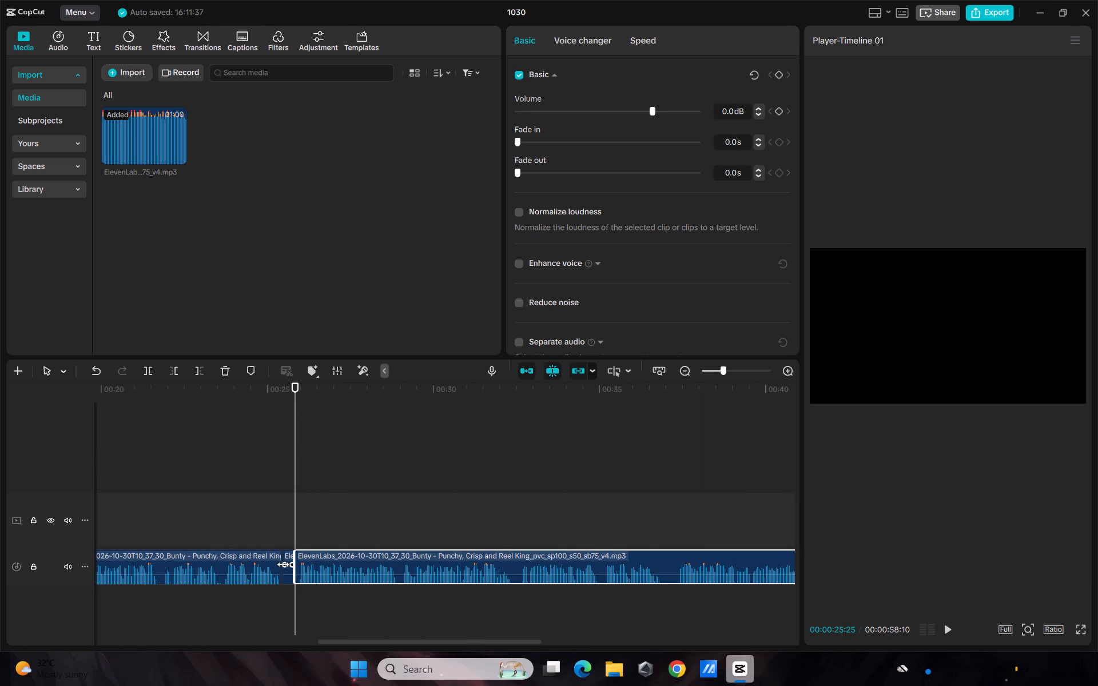
left_click(283, 564)
key("BackSpace")
left_click_drag(375, 564, 361, 565)
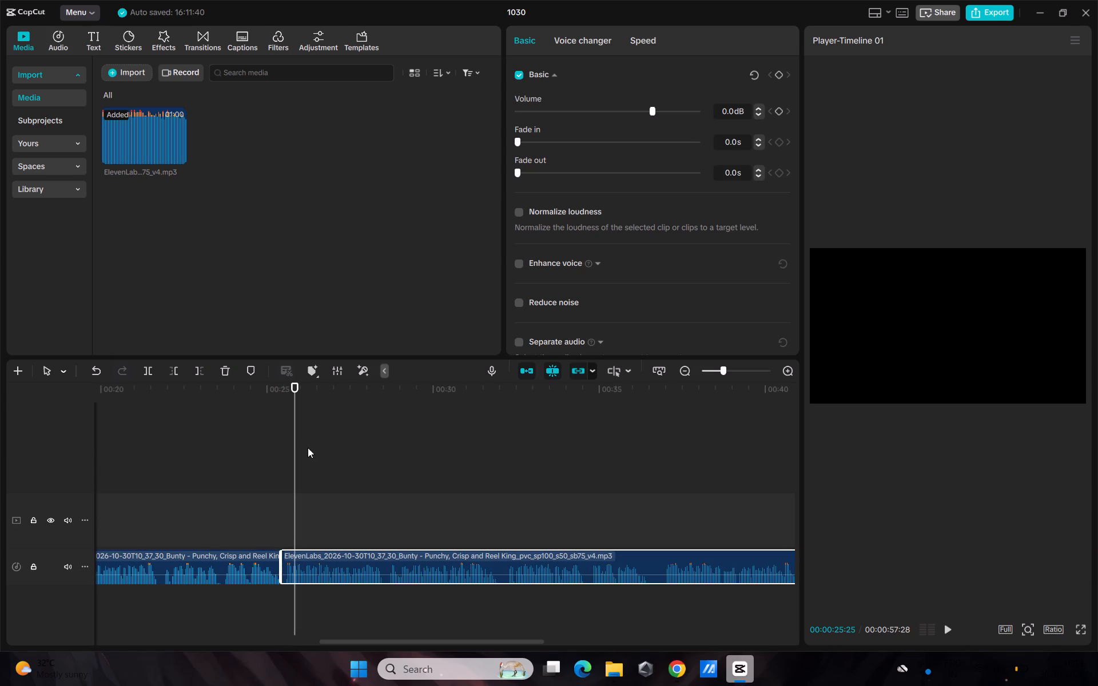
Cut out the voiceover pause between 00:00:36:16 and 00:00:36:29 and close the gap with the following clip.
left_click_drag(297, 416, 650, 551)
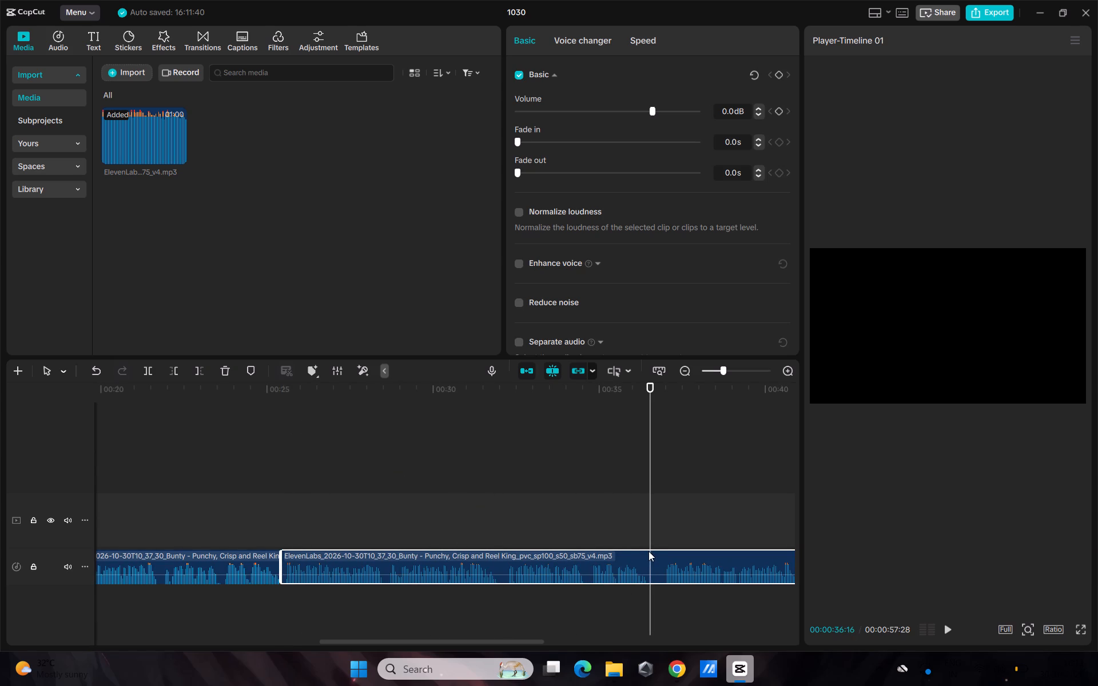
key("ctrl+b")
left_click_drag(649, 396, 664, 422)
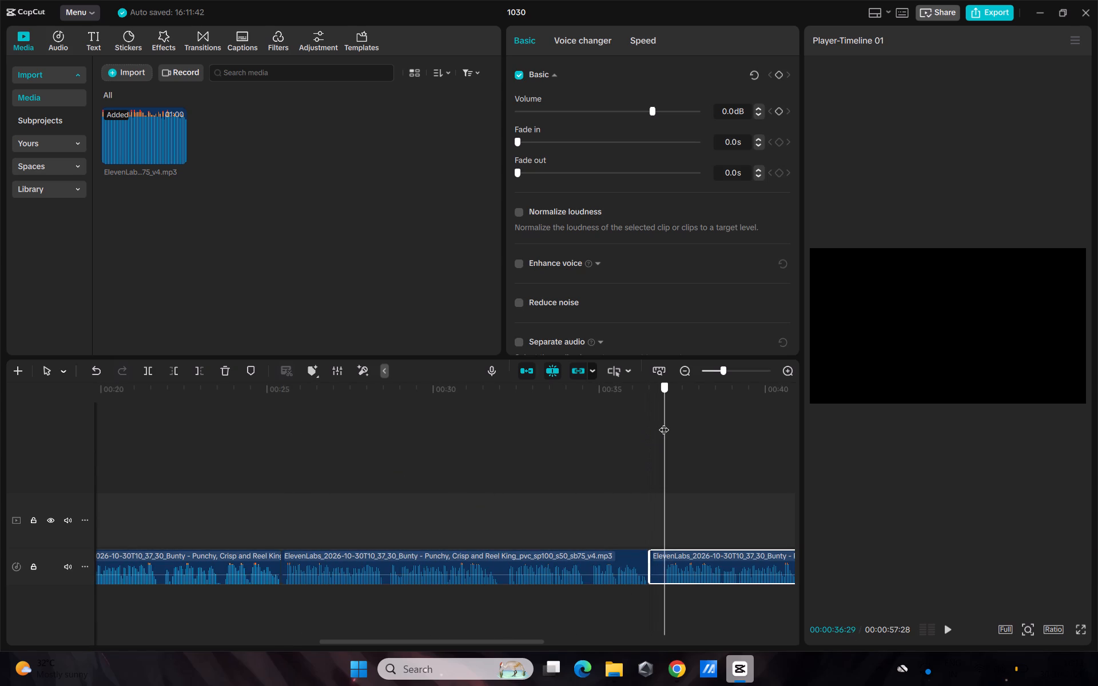
left_click_drag(664, 422, 665, 423)
key("ctrl+b")
left_click(658, 554)
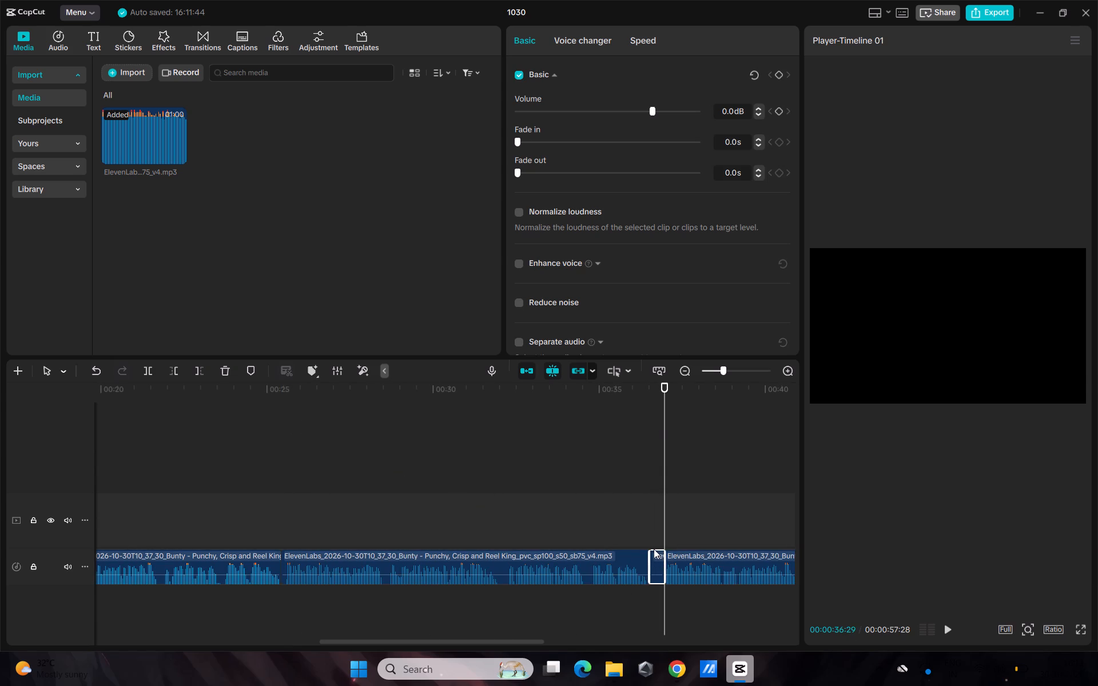
key("BackSpace")
left_click_drag(713, 563, 694, 566)
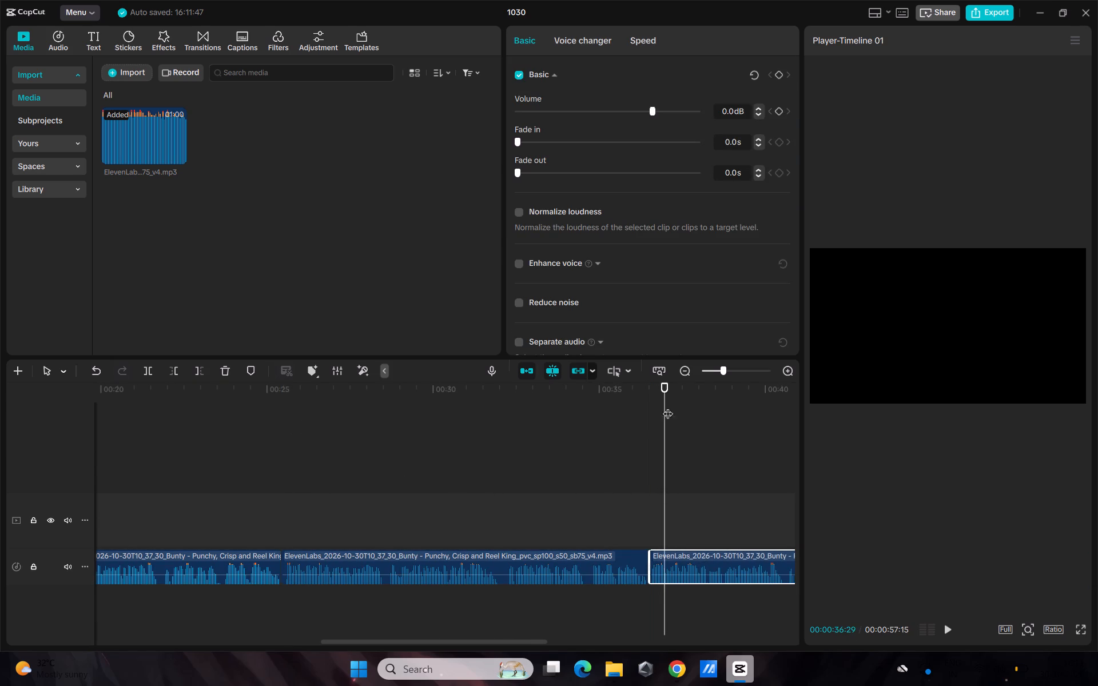
Cut out the voiceover pause between 00:00:32:01 and 00:00:32:07 and move both following clips back to close the gaps.
left_click_drag(668, 400, 500, 568)
key("ctrl+b")
left_click(547, 561)
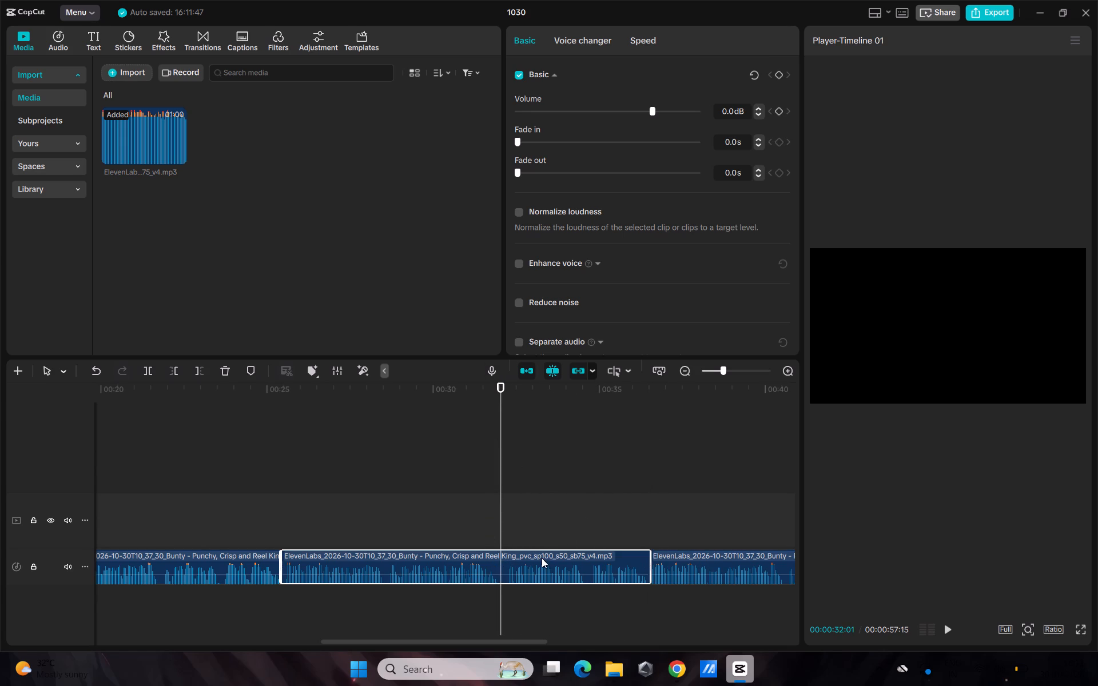
key("ctrl+b")
left_click_drag(498, 386, 507, 396)
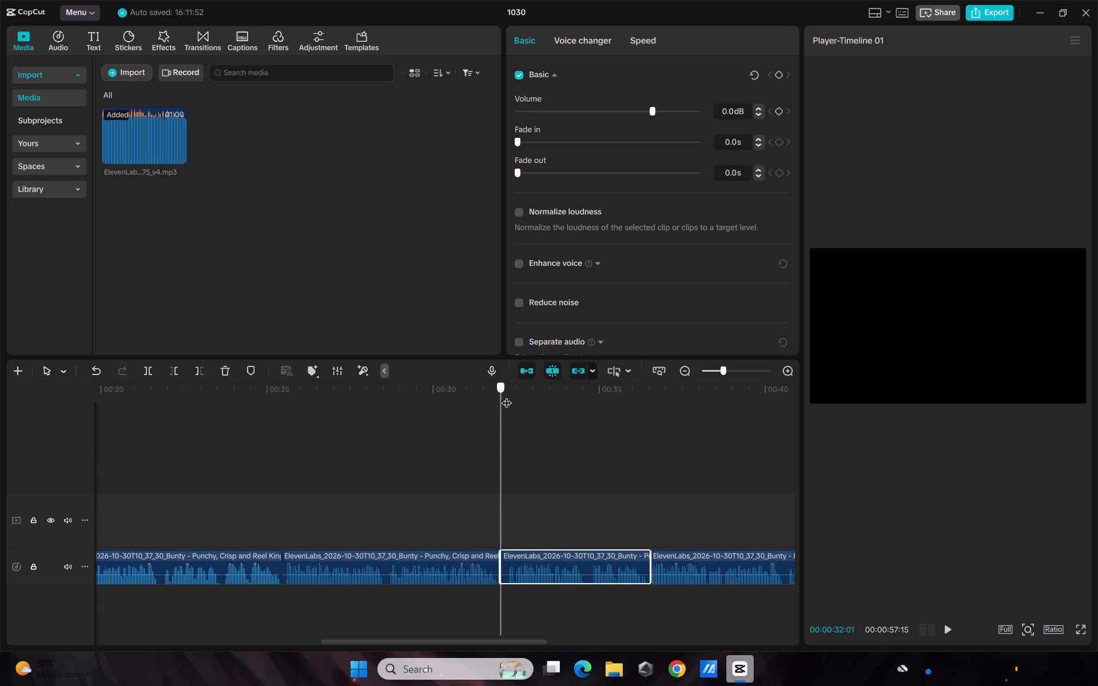
left_click_drag(507, 396, 507, 408)
key("ctrl+b")
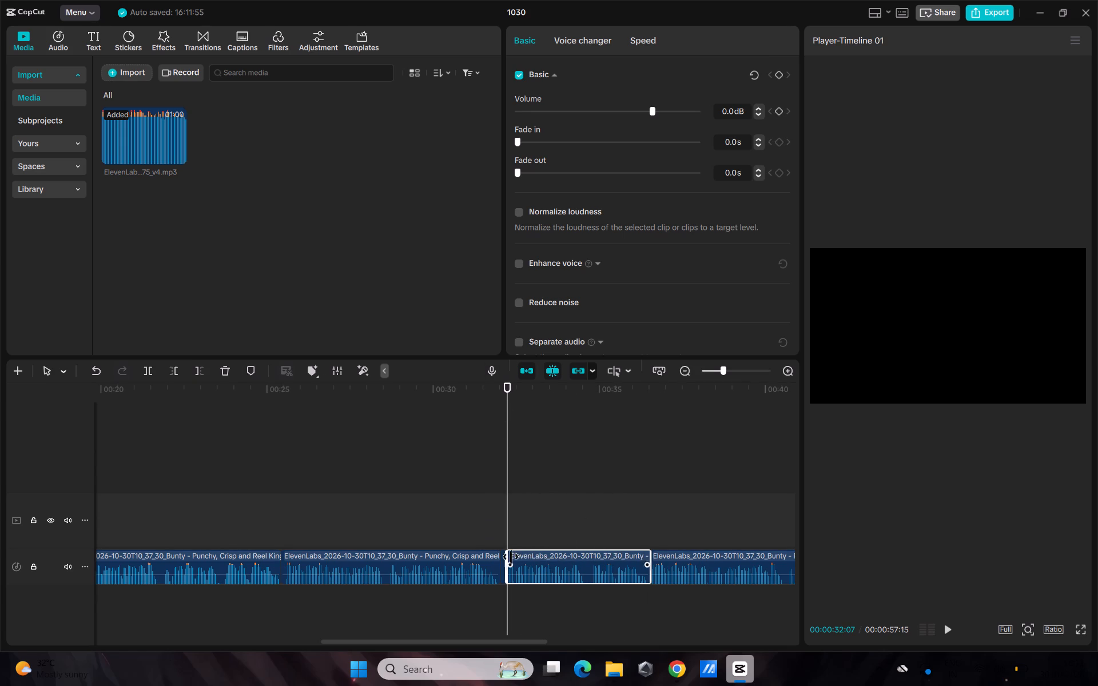
left_click(504, 561)
key("BackSpace")
left_click_drag(551, 502, 639, 573)
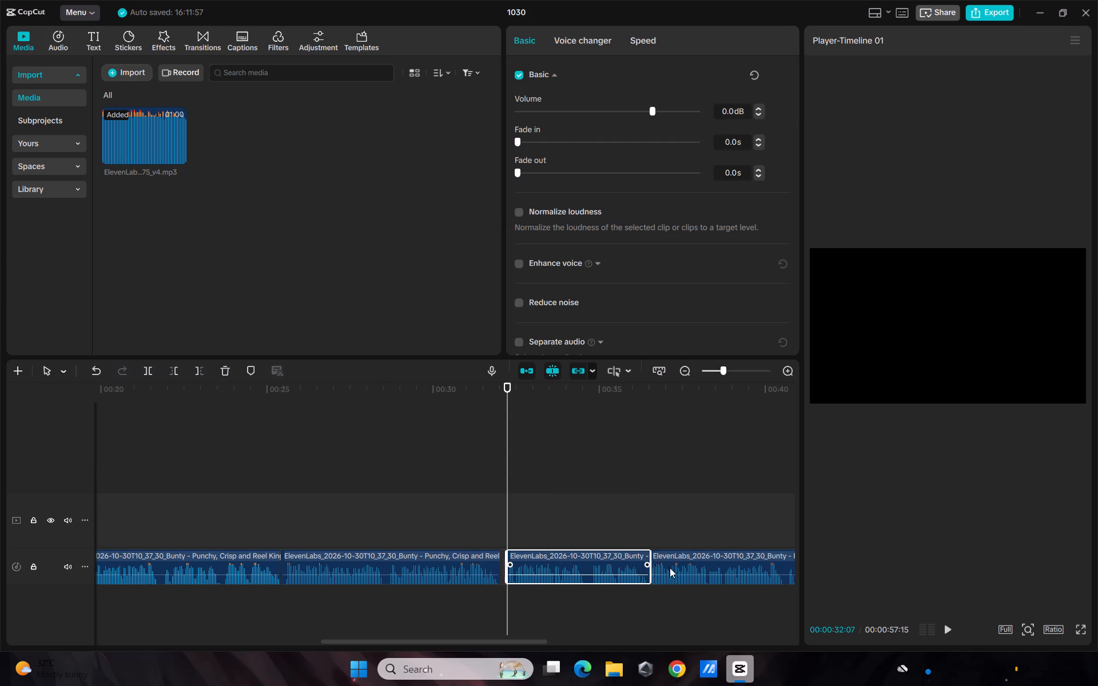
left_click_drag(608, 560, 599, 560)
left_click_drag(700, 554, 699, 554)
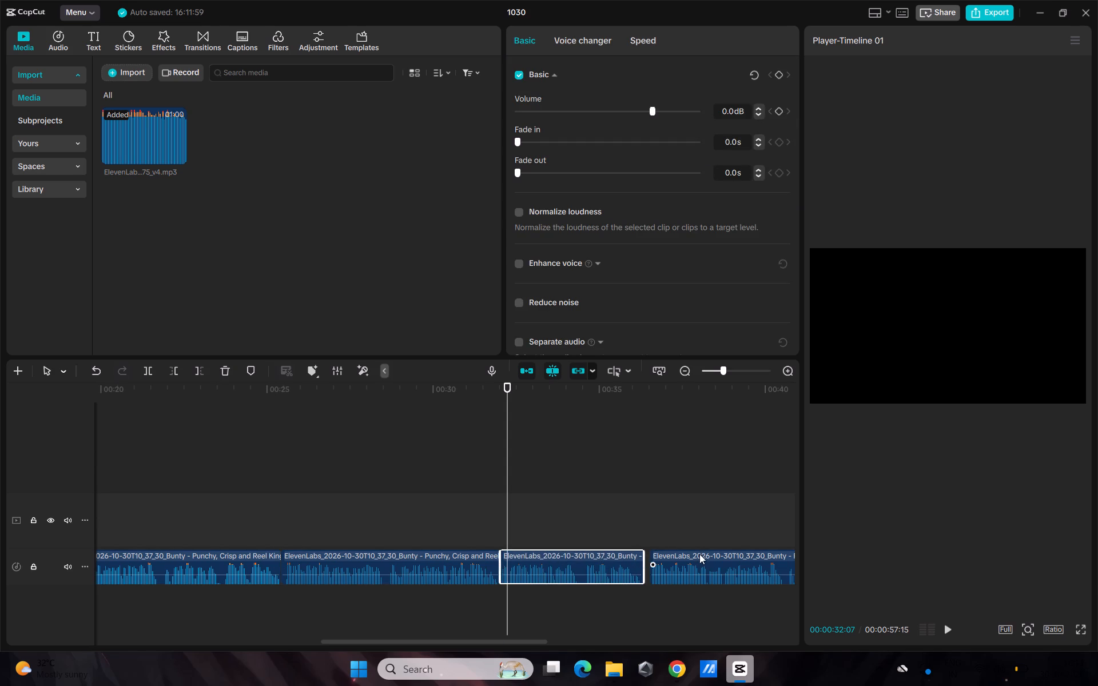
left_click_drag(699, 554, 691, 556)
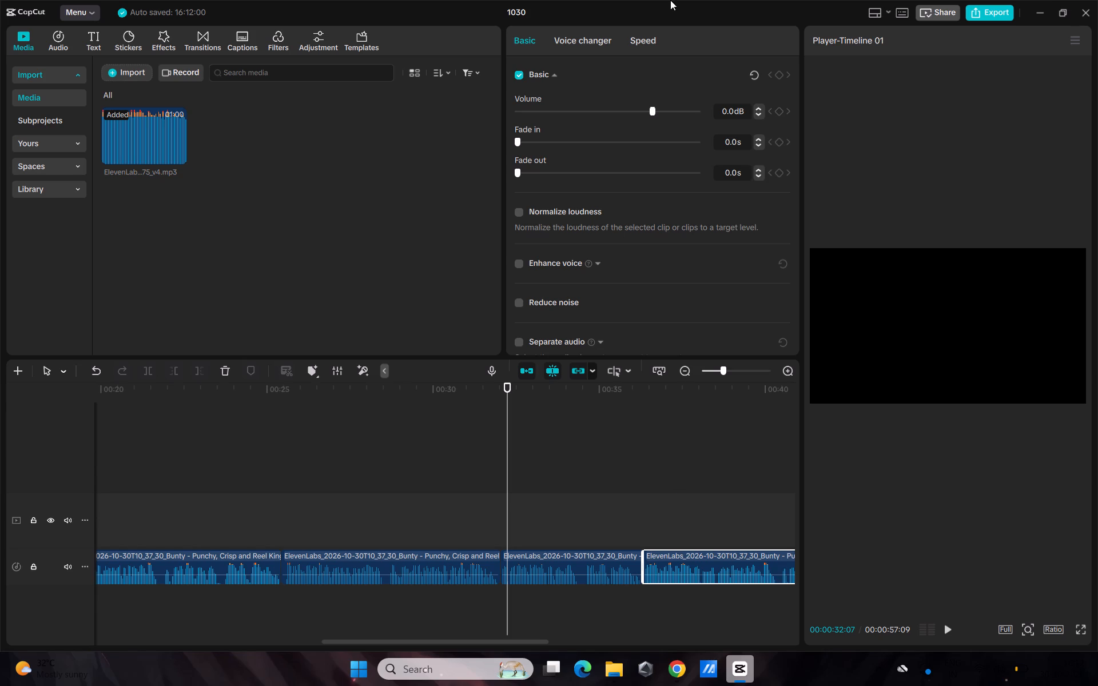
Split the voiceover at 00:00:43:19 and 00:00:43:27 and delete the silent piece between the cuts.
left_click_drag(496, 638, 515, 643)
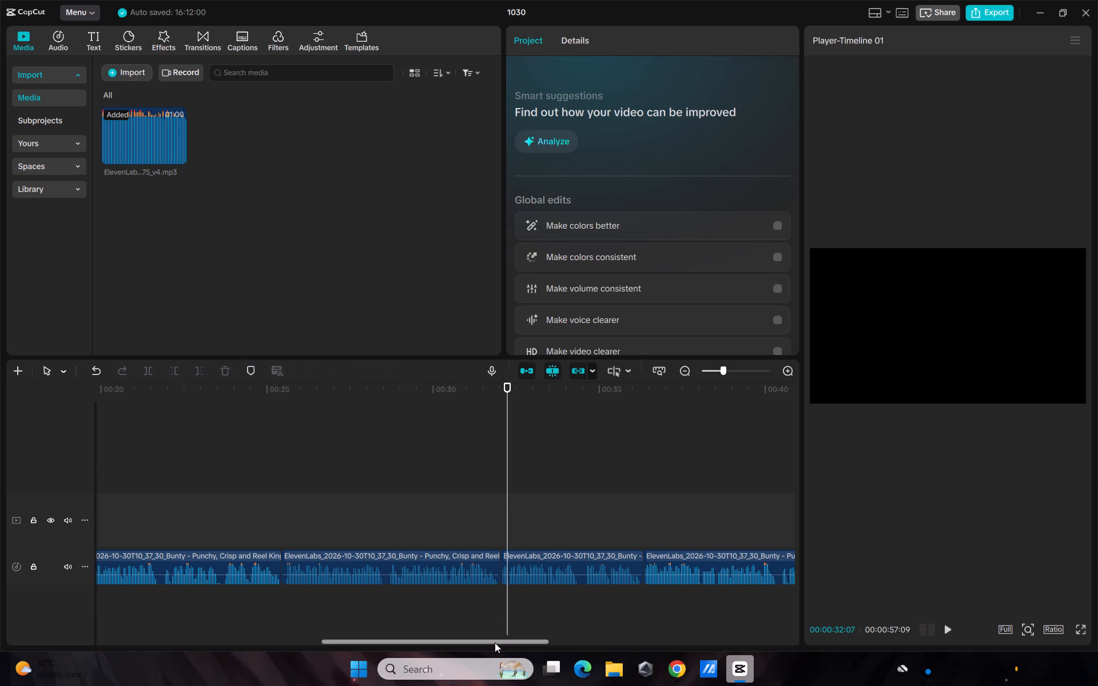
left_click(494, 643)
left_click_drag(492, 639, 623, 631)
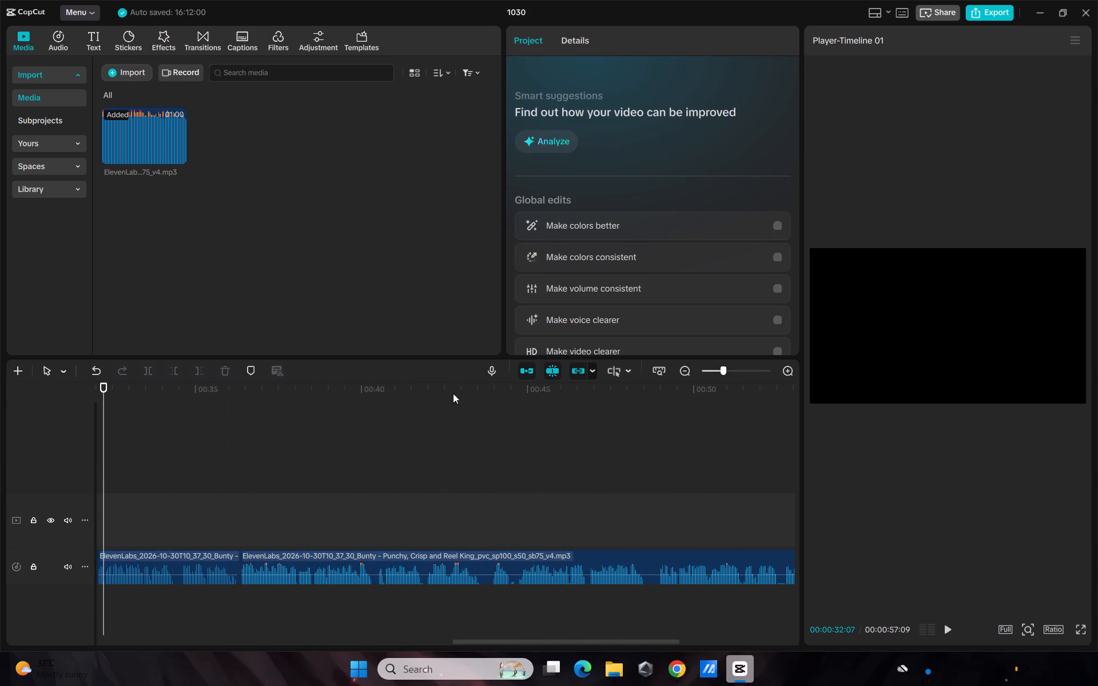
left_click_drag(456, 390, 480, 438)
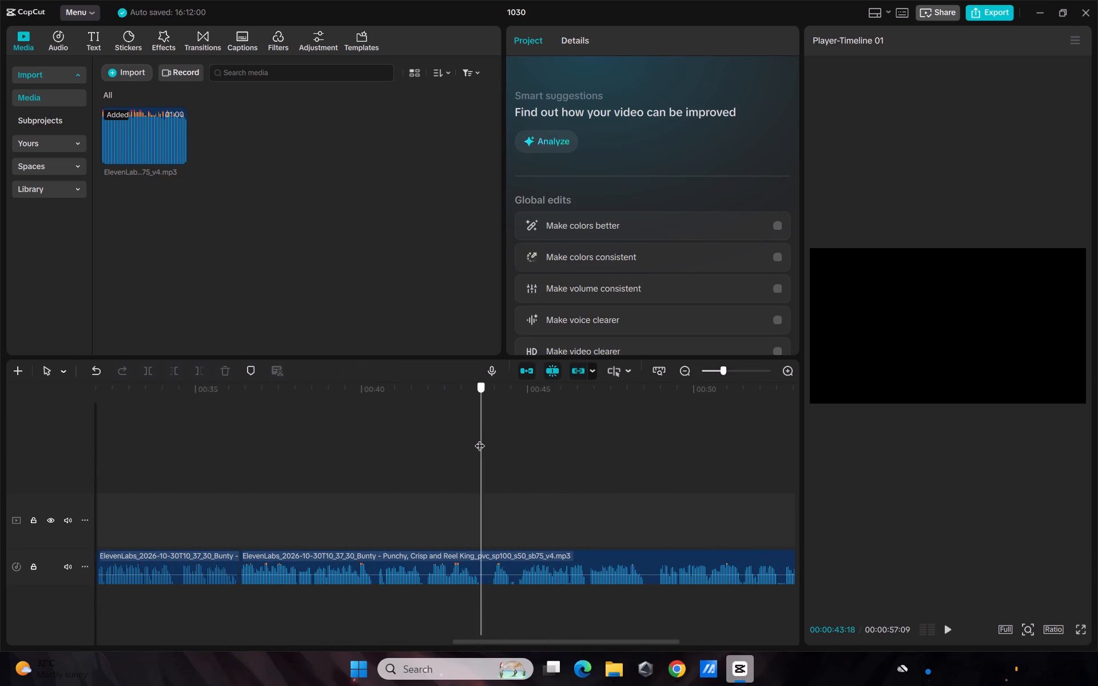
left_click_drag(480, 438, 483, 437)
key("ctrl+b")
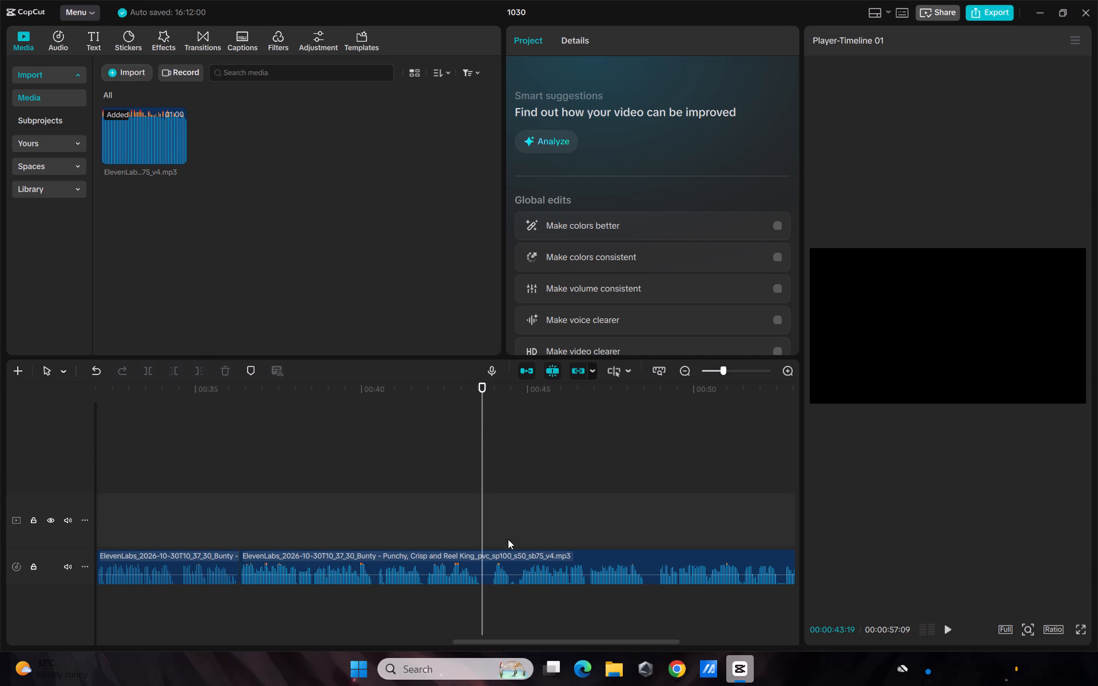
left_click(506, 561)
key("ctrl+b")
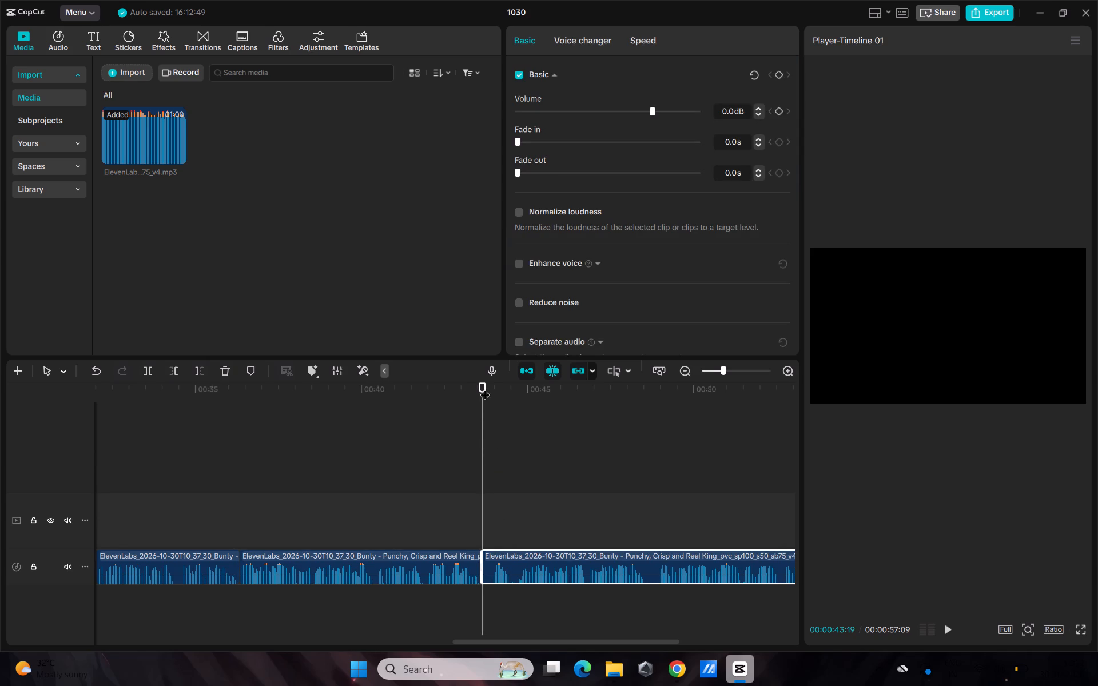
left_click_drag(485, 388, 491, 410)
key("ctrl+b")
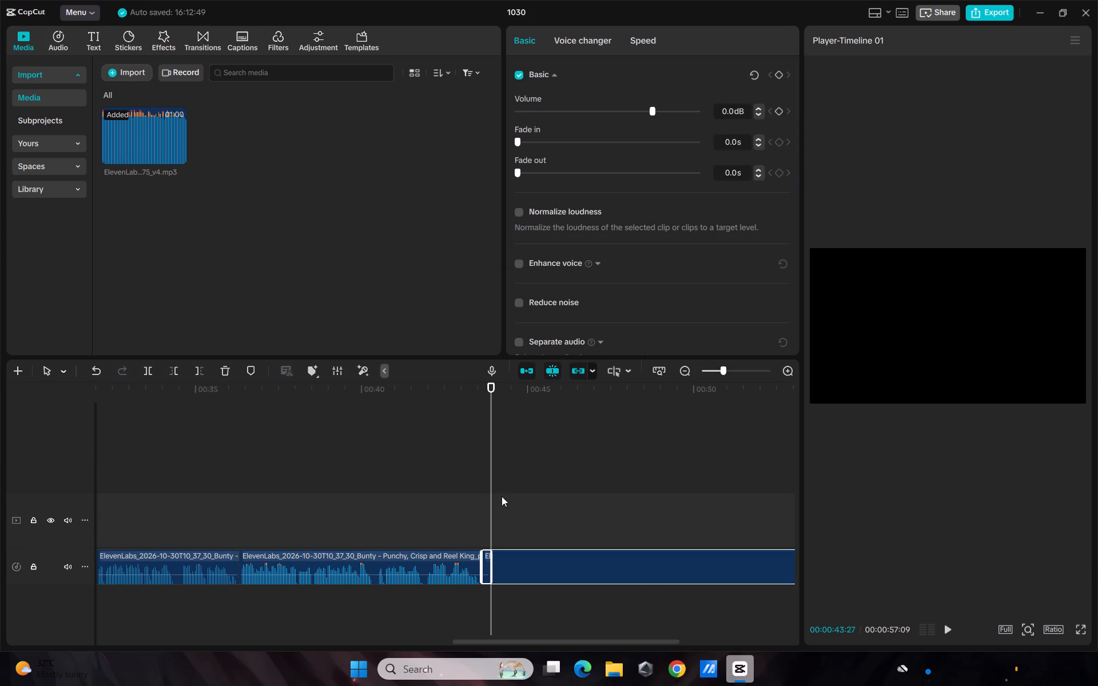
left_click(484, 561)
key("BackSpace")
Move the last voiceover clip back against the preceding clip at 00:00:43:19, keeping it on the same audio track.
left_click_drag(519, 510, 540, 549)
left_click(564, 557)
left_click_drag(573, 560, 560, 560)
left_click_drag(558, 574, 561, 572)
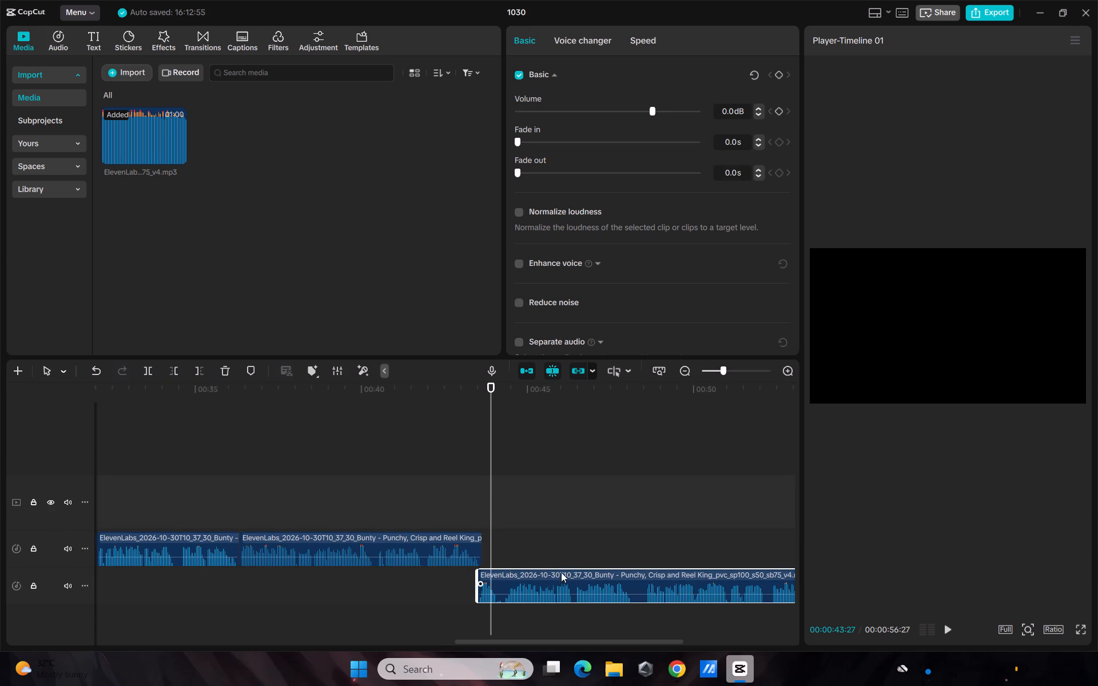
left_click_drag(561, 572, 560, 537)
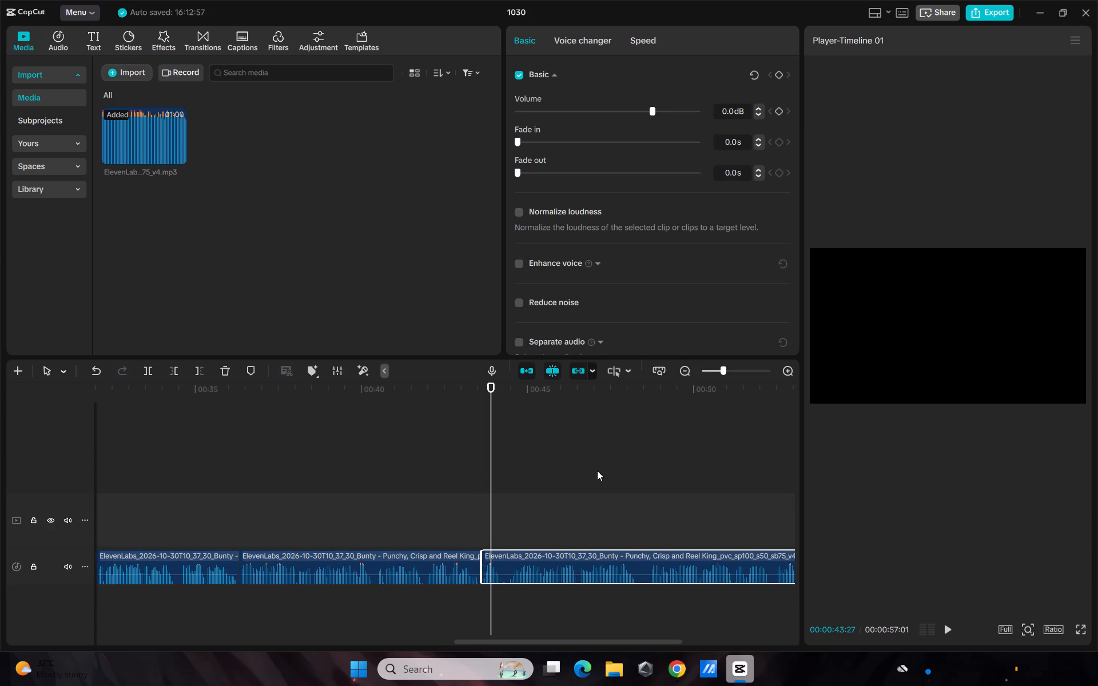
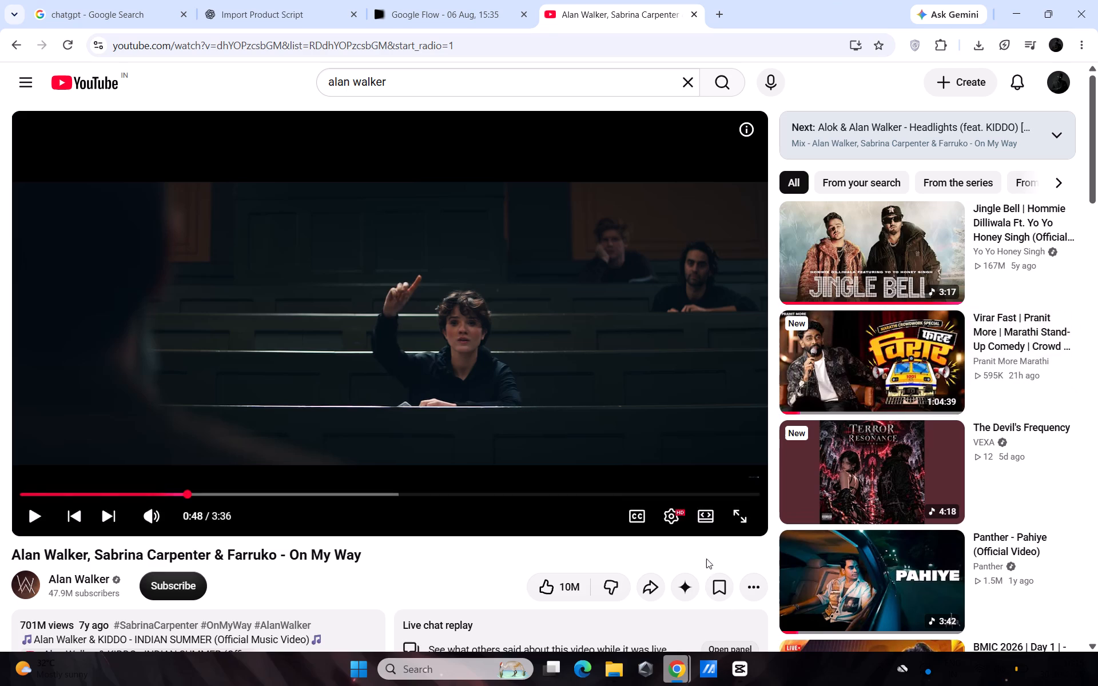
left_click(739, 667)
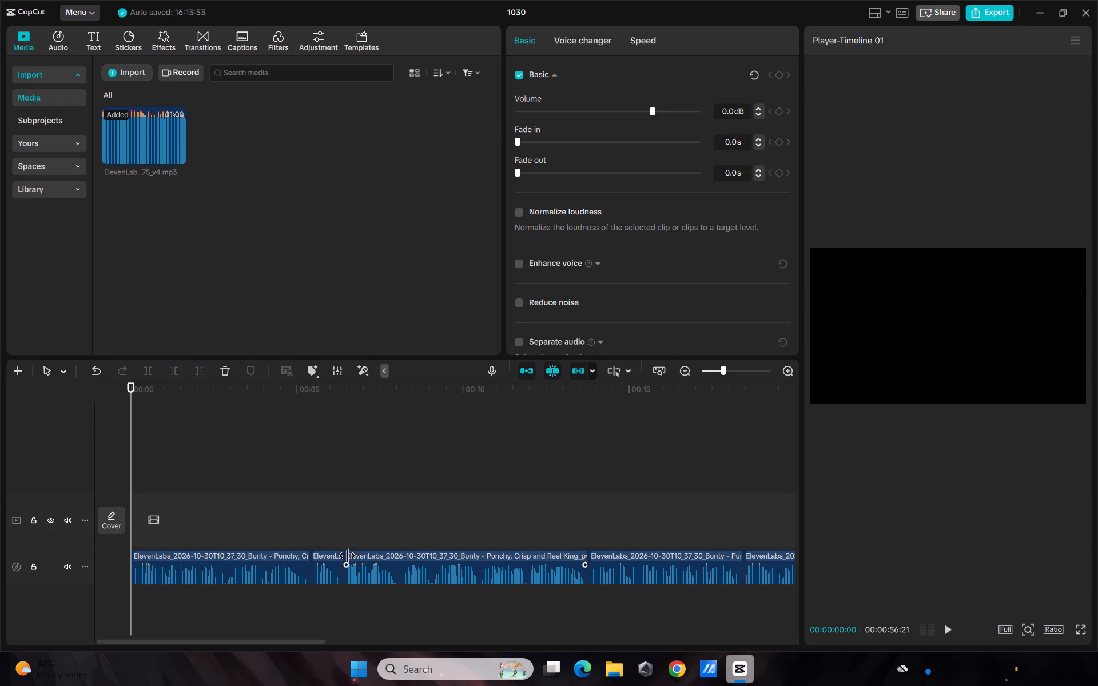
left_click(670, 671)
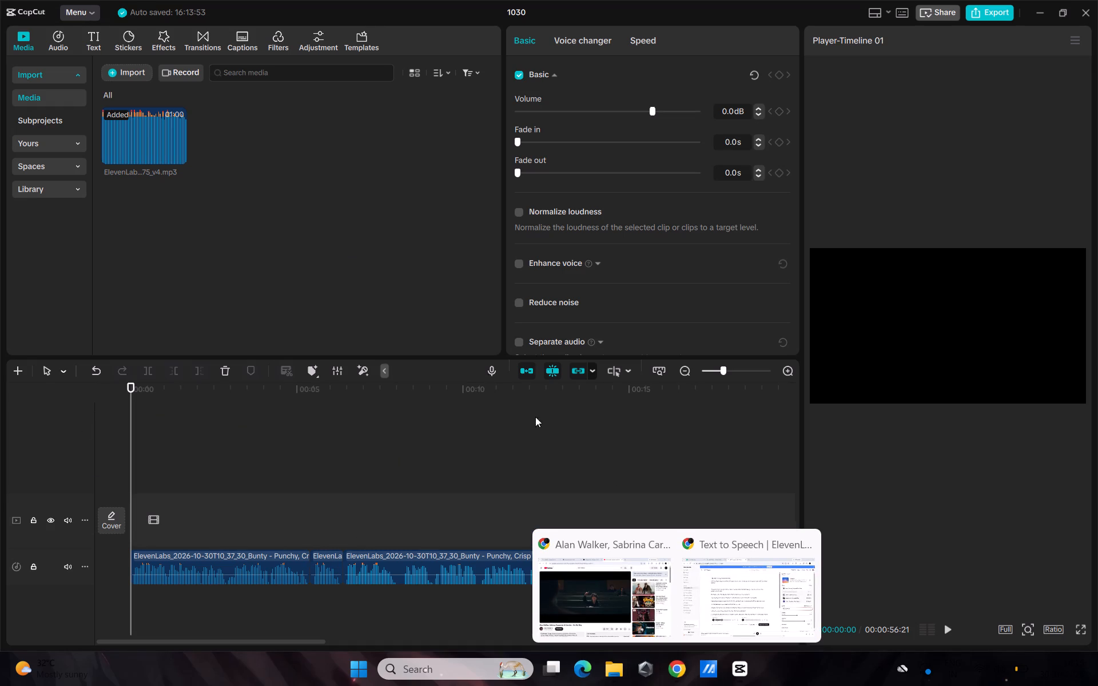
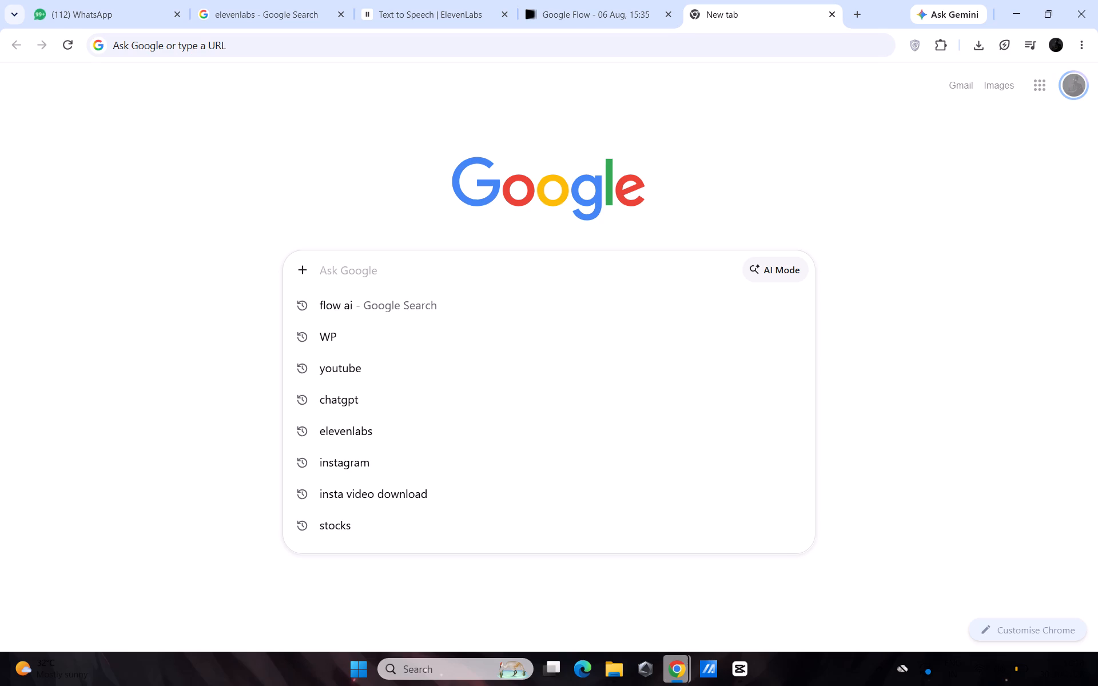
type("bmi")
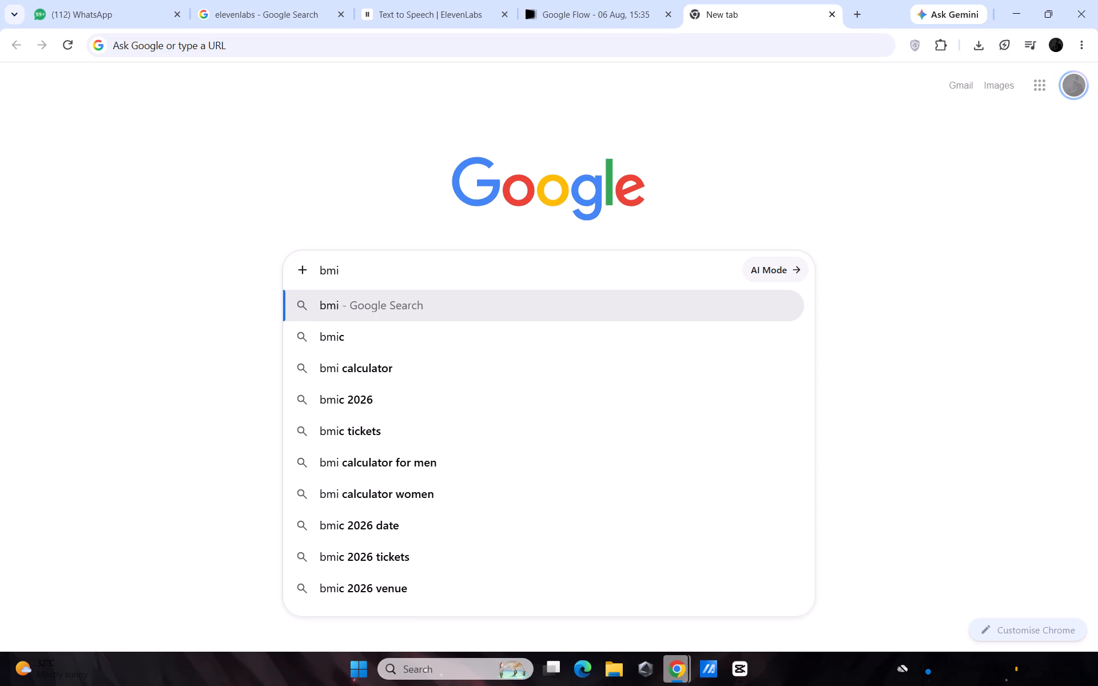
type("c")
key("space")
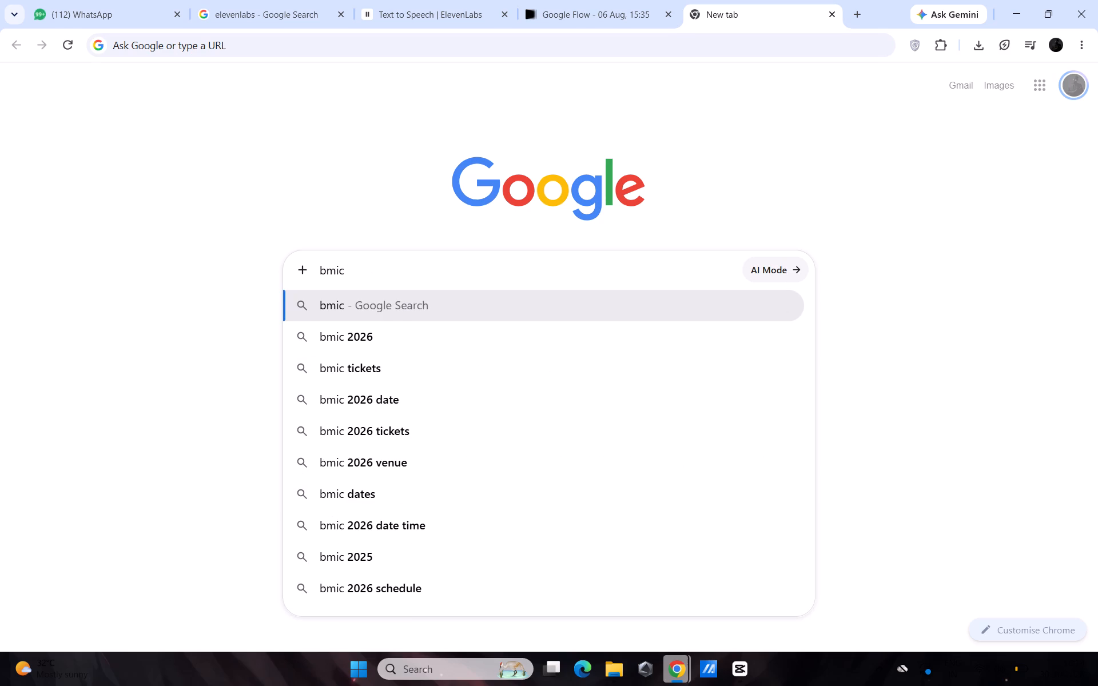
type("teams coun")
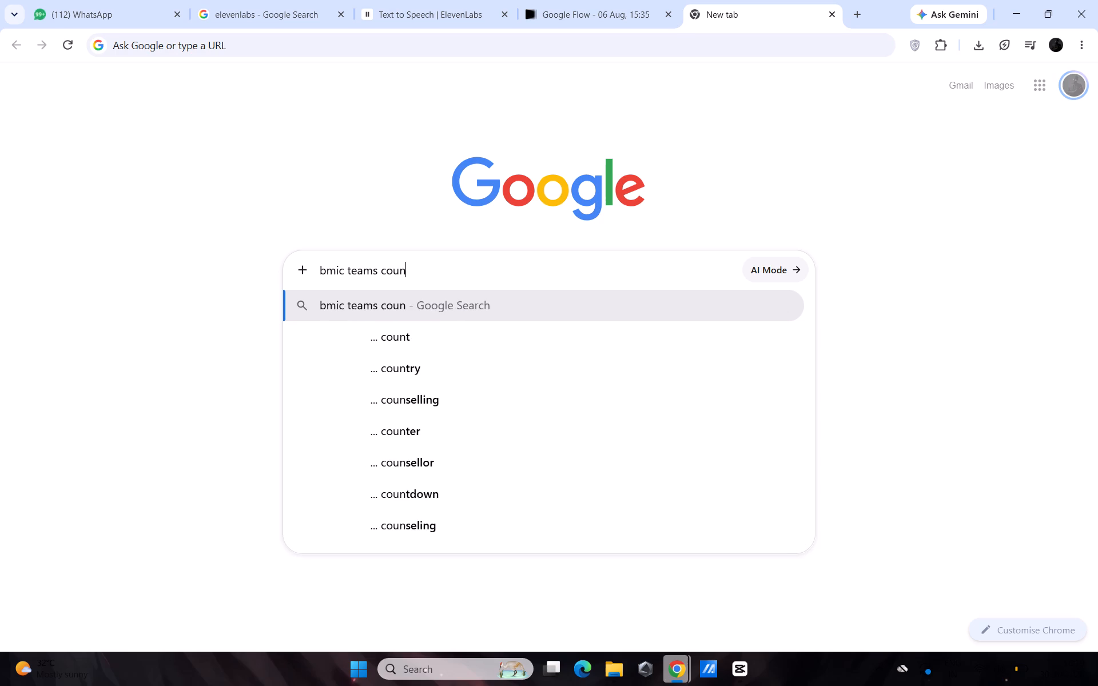
type("try")
key("space")
key("Return")
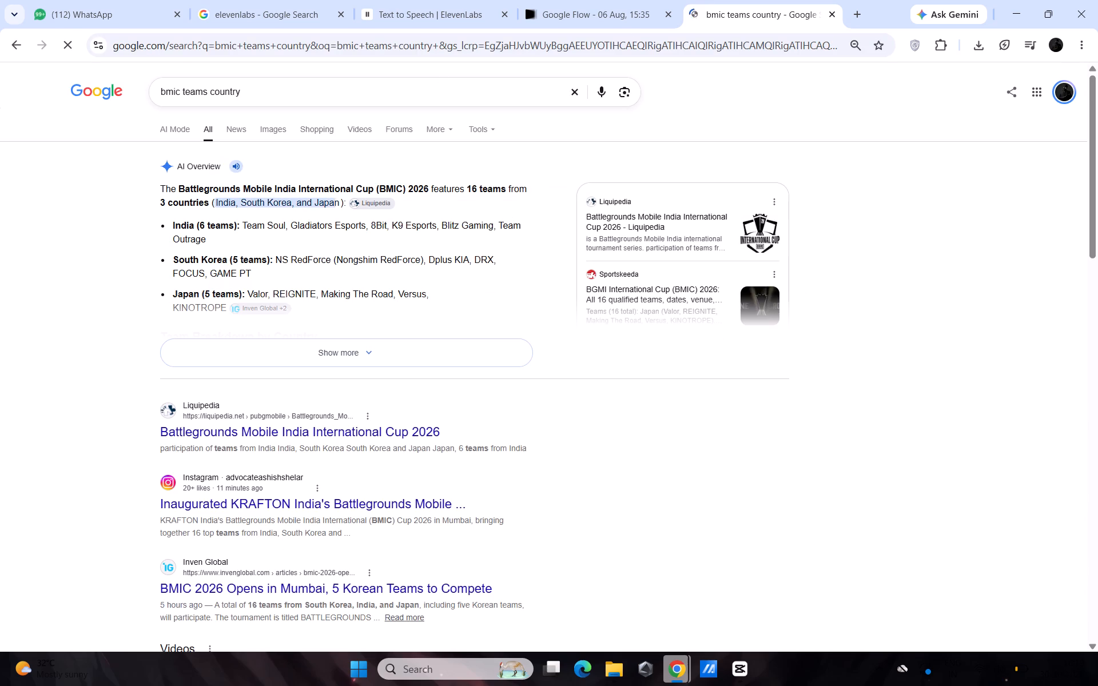
left_click(239, 354)
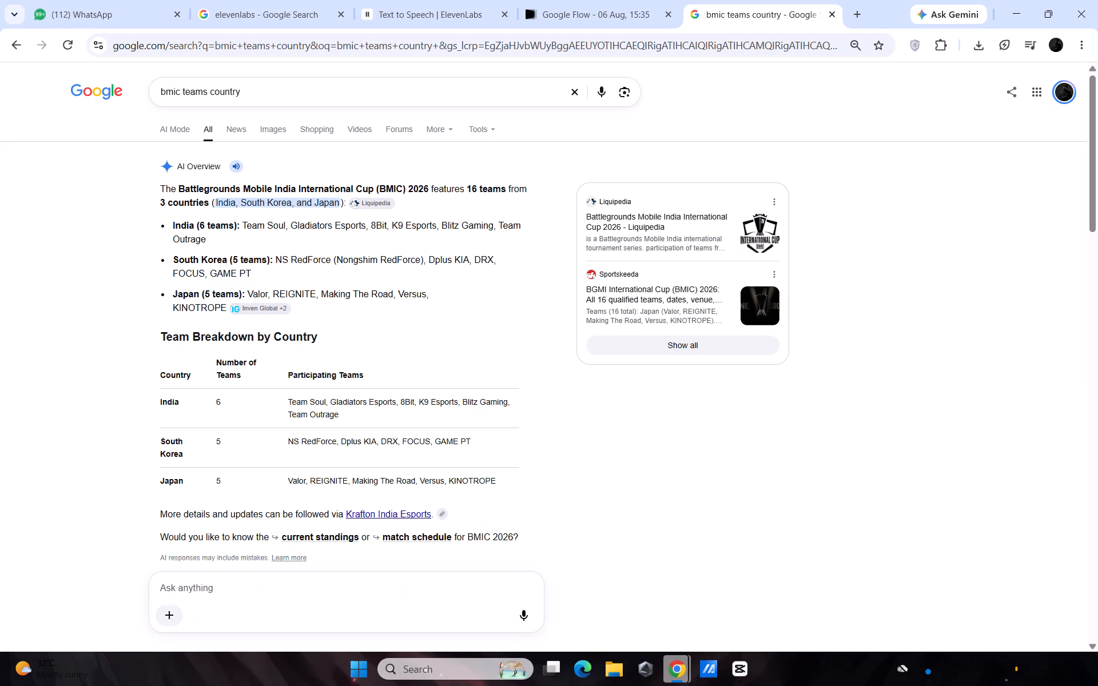
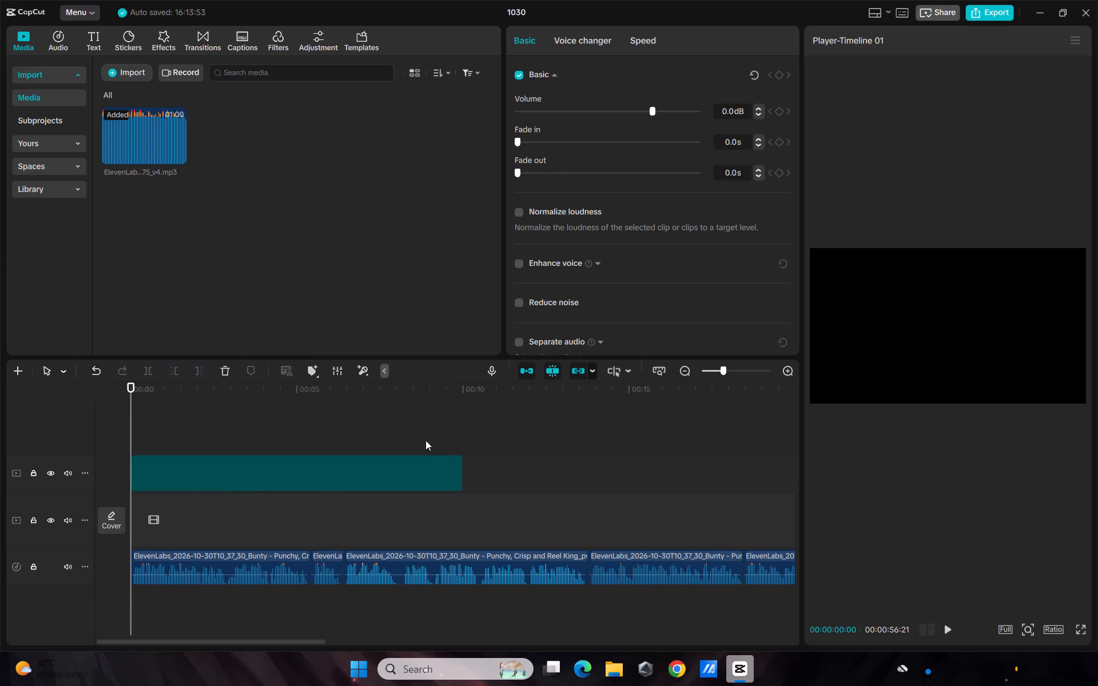
left_click_drag(333, 476, 331, 512)
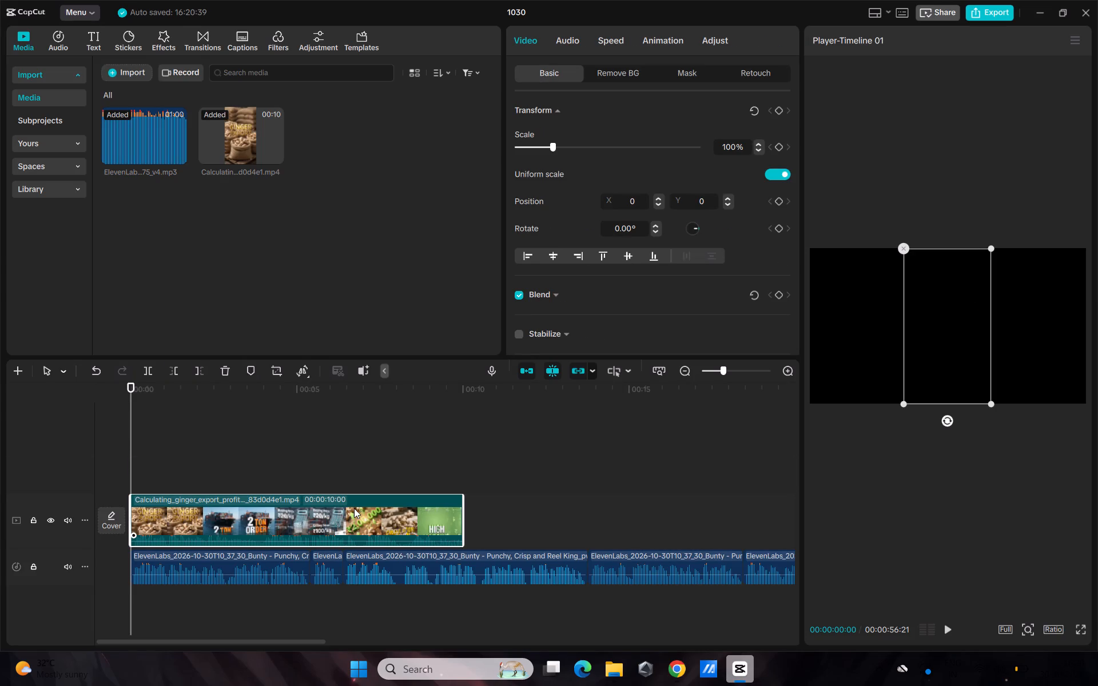
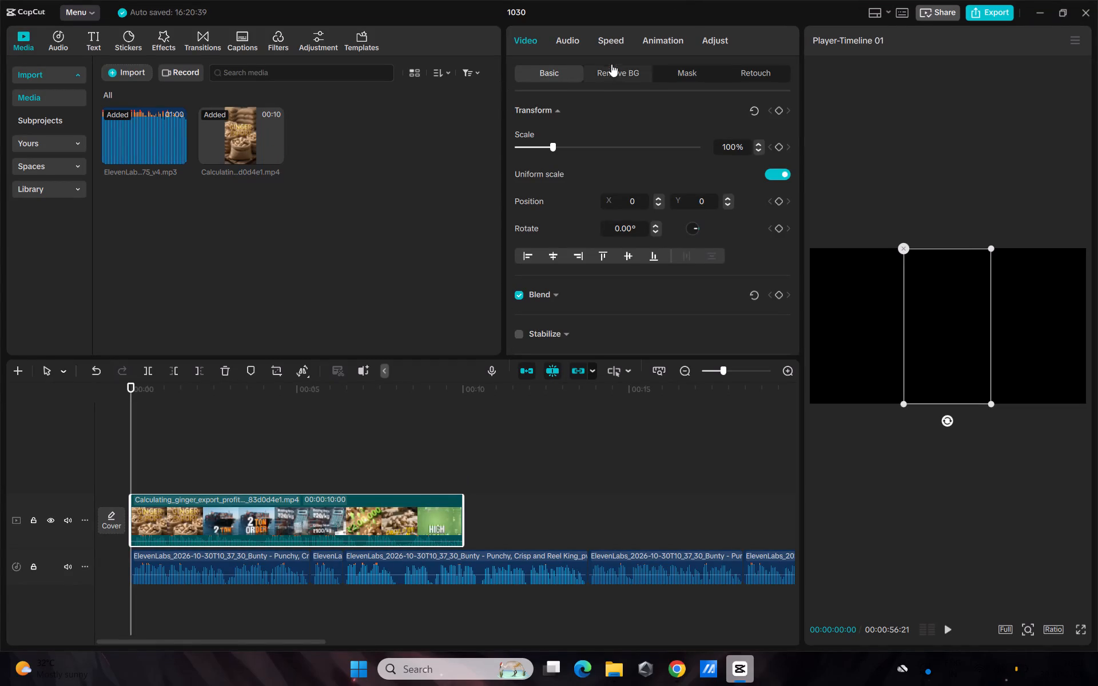
Speed up the ginger export clip to 1.56x so it ends where the second voiceover segment ends.
left_click(610, 41)
left_click_drag(460, 502, 363, 524)
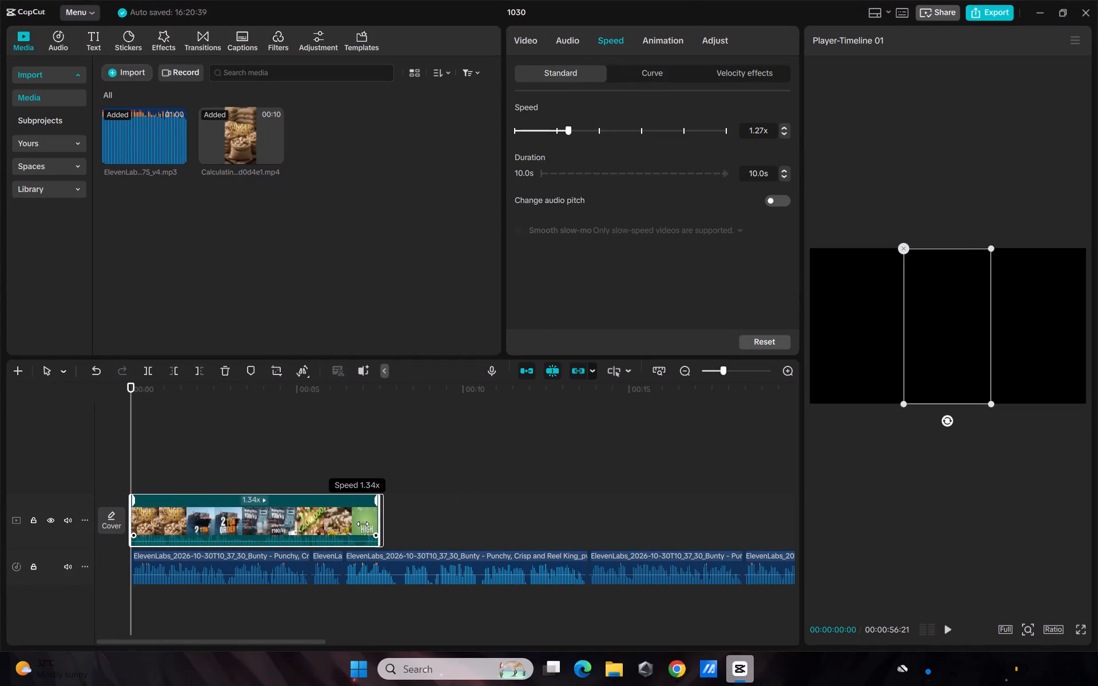
left_click_drag(363, 524, 333, 531)
left_click_drag(331, 500, 338, 502)
Set the project's aspect ratio to 9:16.
left_click(1047, 629)
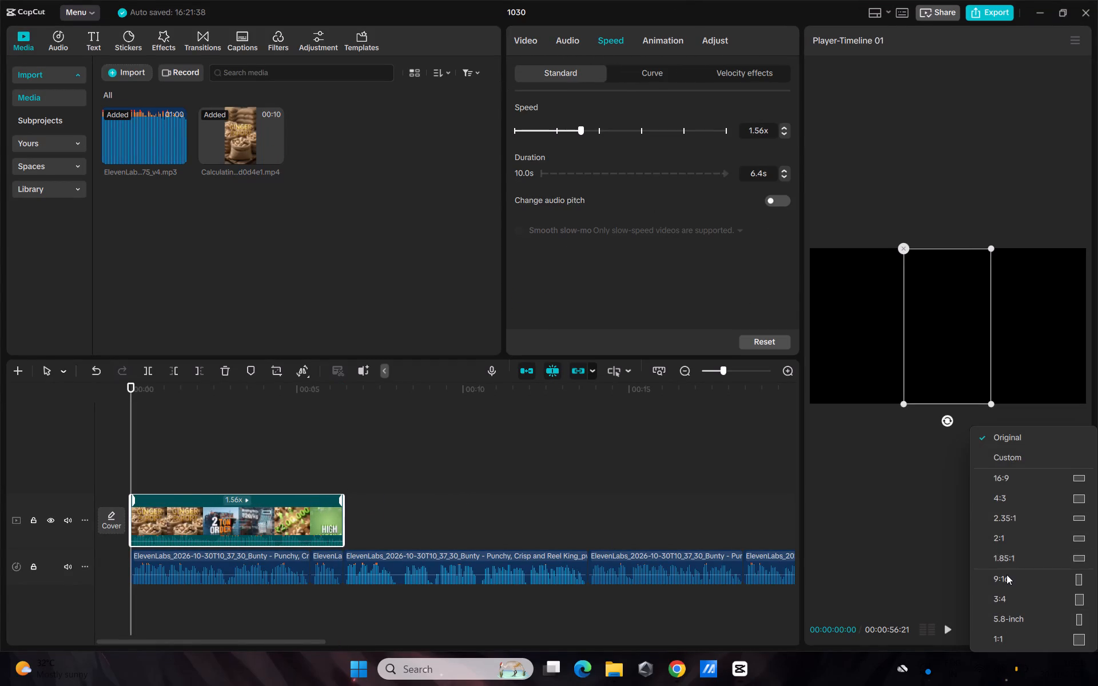
left_click(1006, 575)
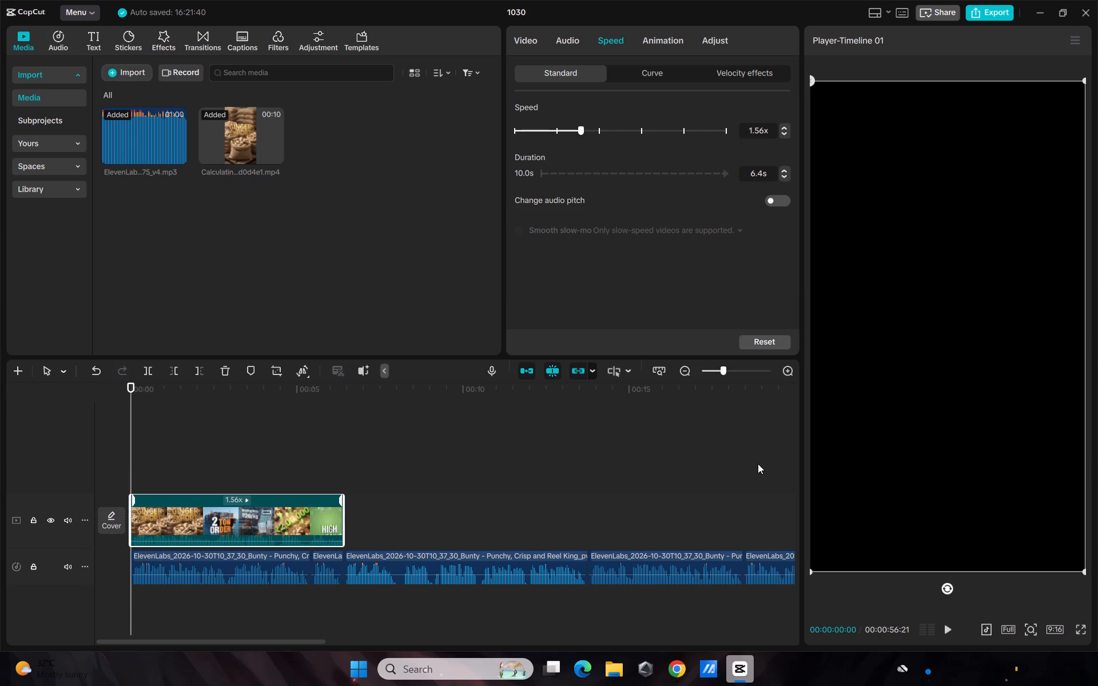
Switch to the browser's YouTube page and search for "gmic".
left_click(681, 666)
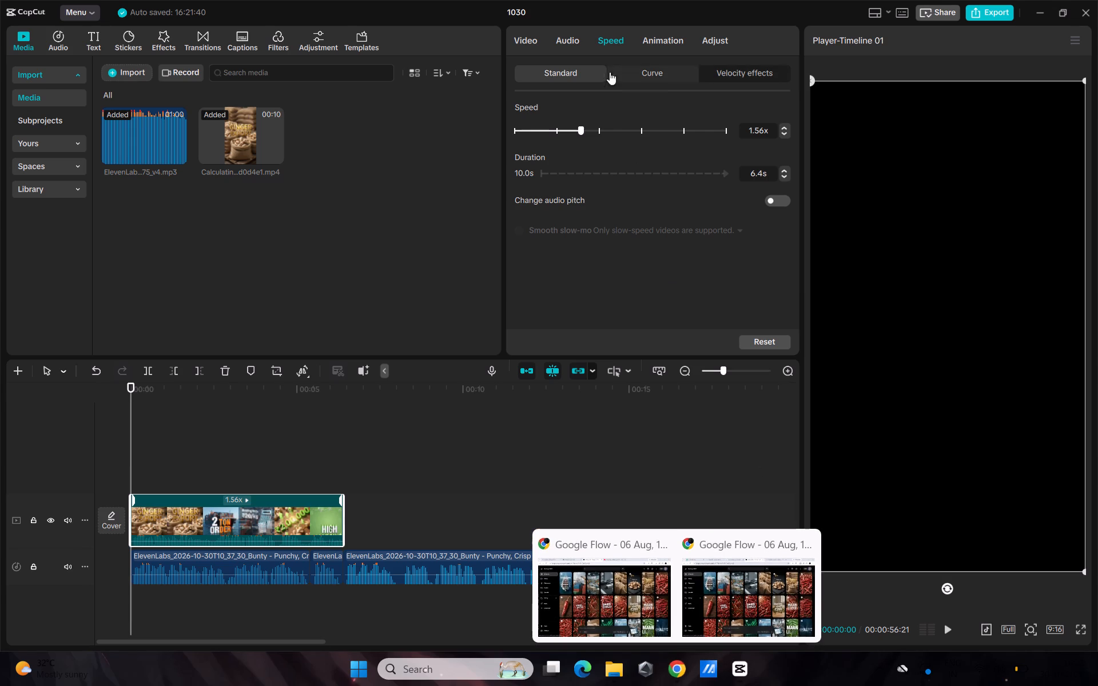
left_click(640, 609)
left_click(593, 5)
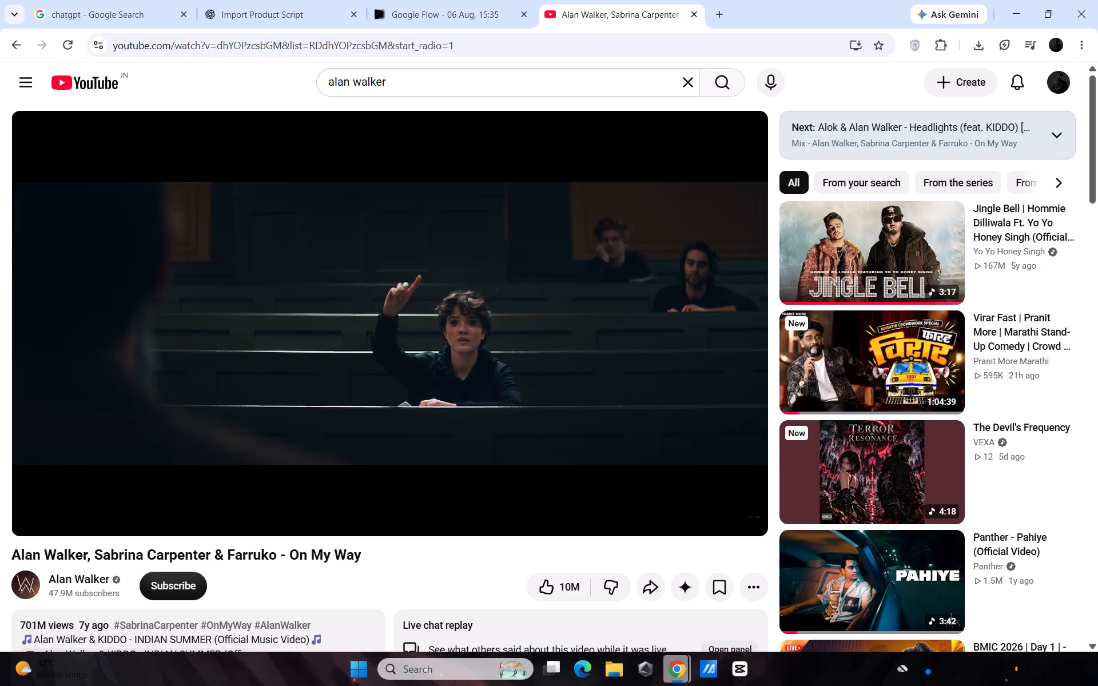
left_click(684, 84)
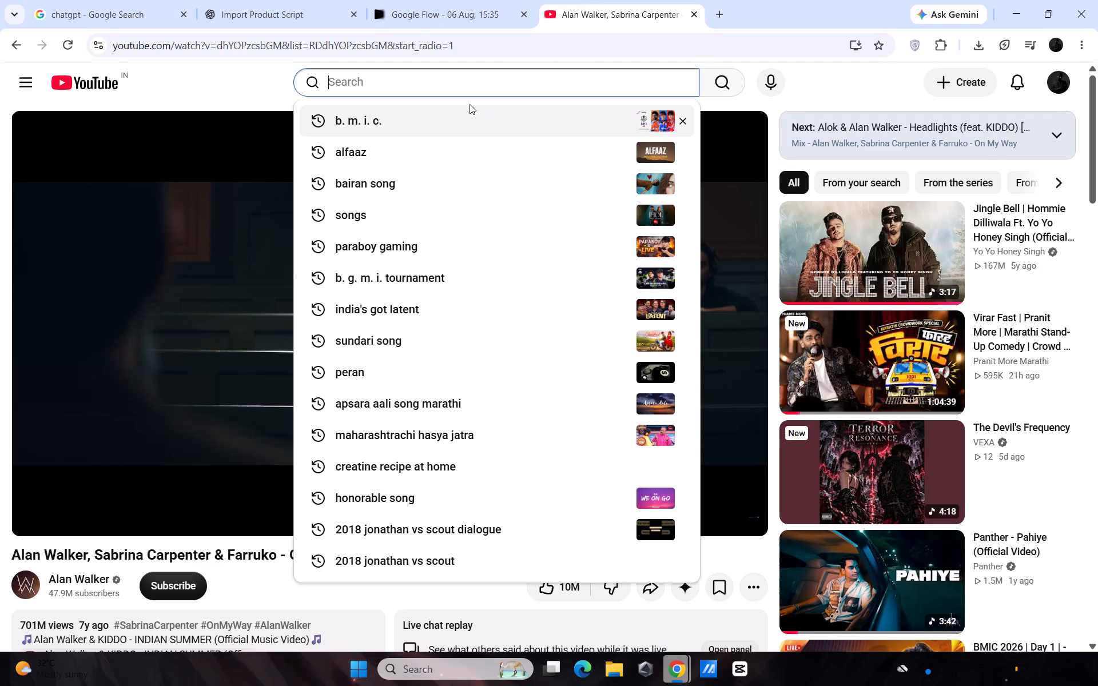
type("gmic")
key("space")
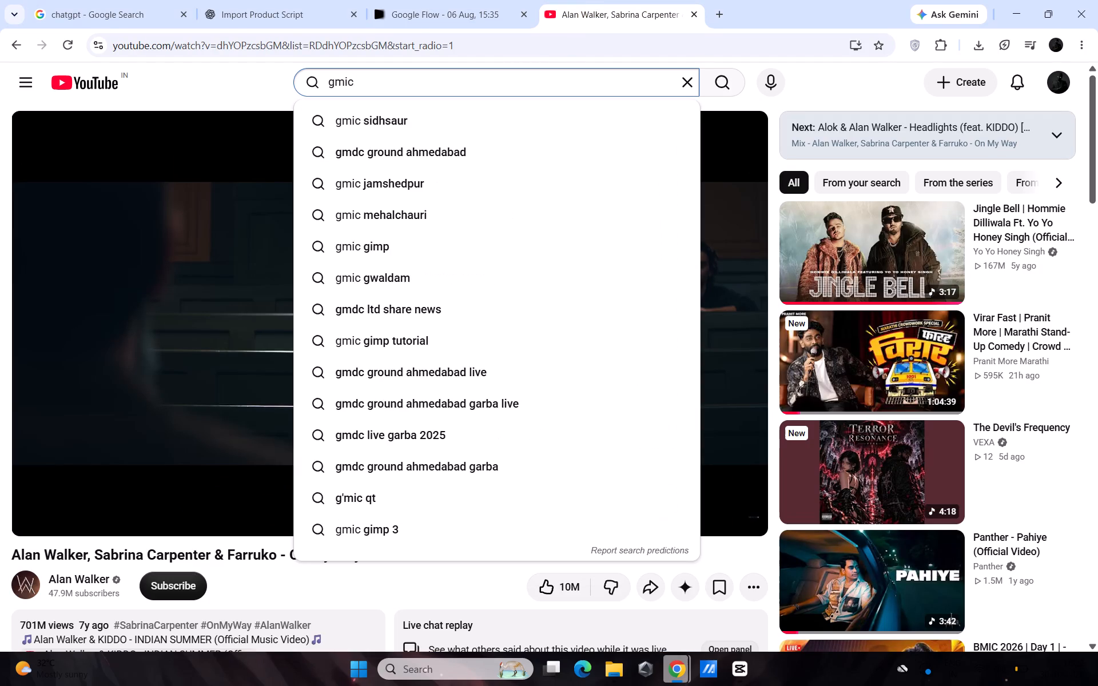
key("Return")
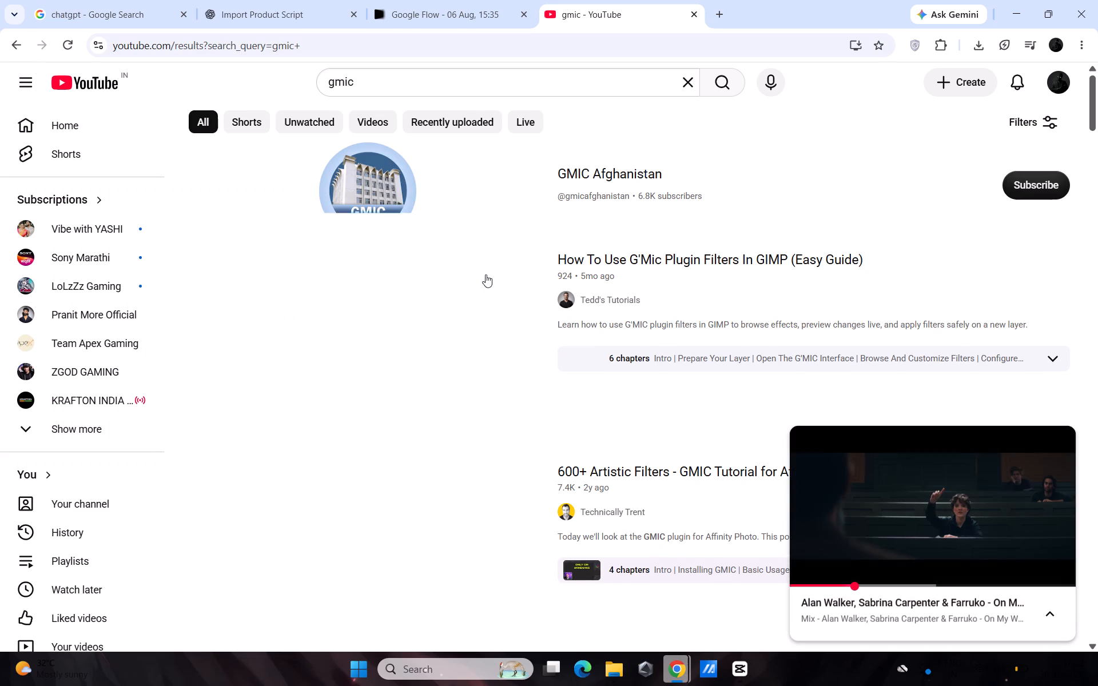
scroll(484, 400, "down", 5)
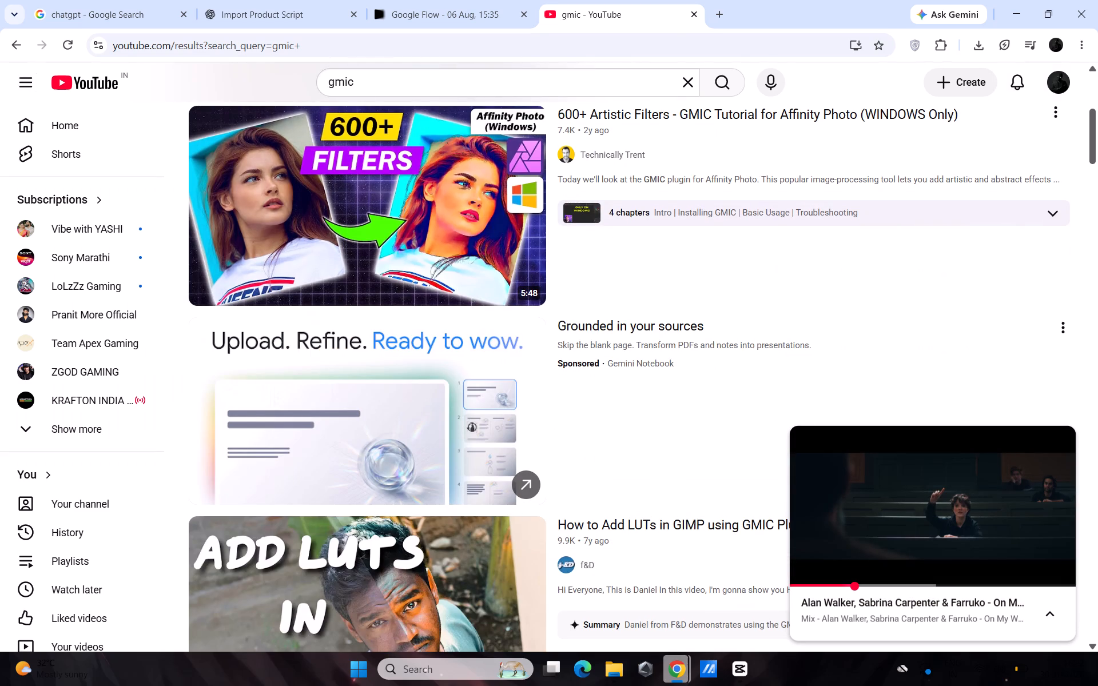
Correct the YouTube search term to "bmic" and run the search.
left_click(331, 83)
key("Right")
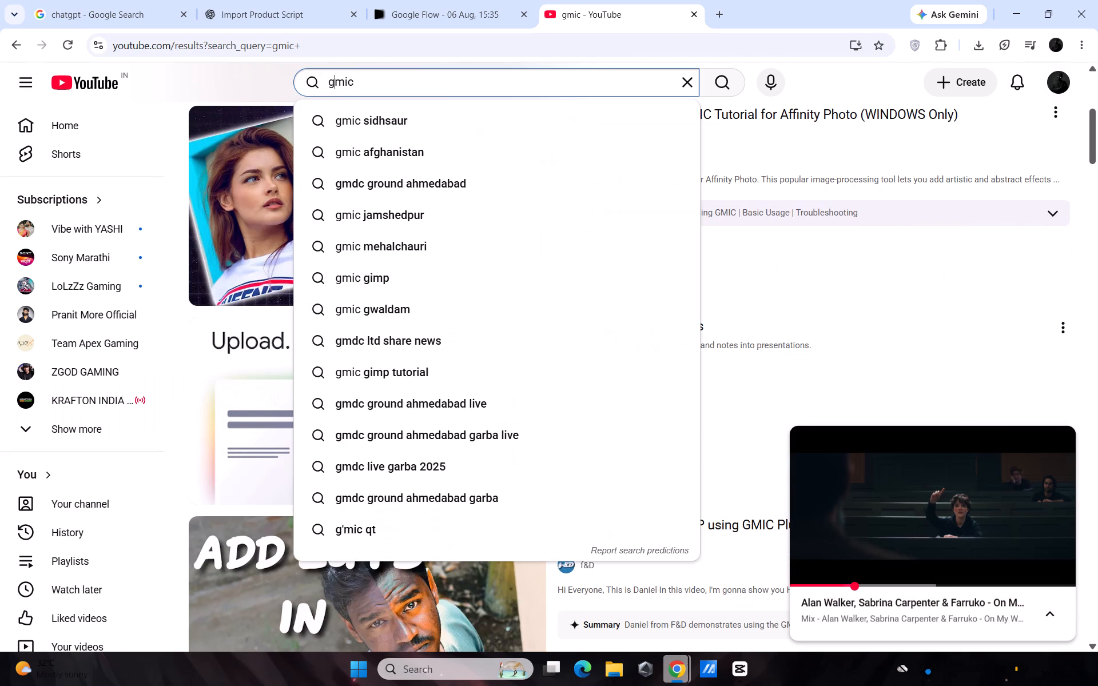
key("BackSpace")
key("n")
key("BackSpace")
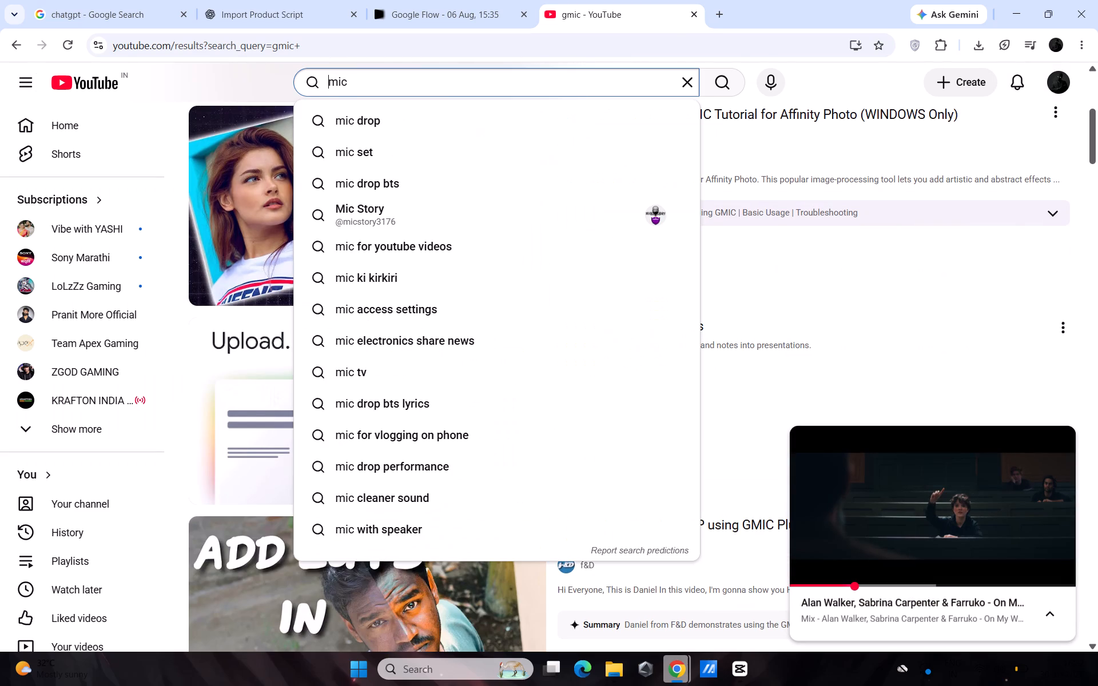
key("b")
key("Return")
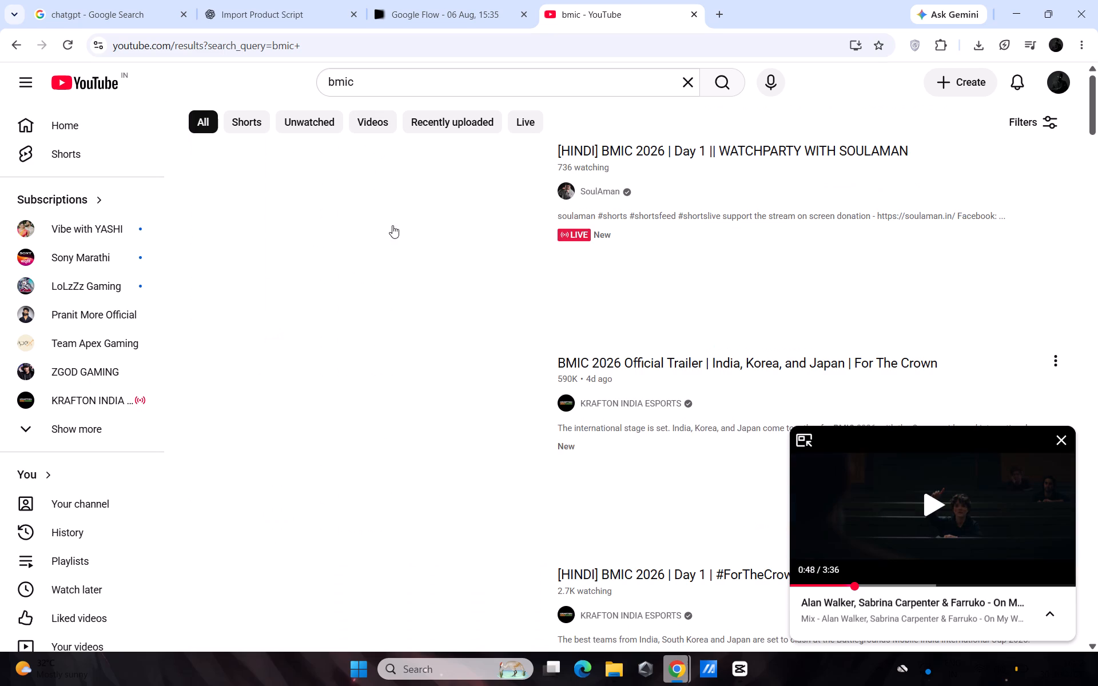
Dismiss the mini player and look through the BMIC 2026 search results.
scroll(467, 447, "down", 4)
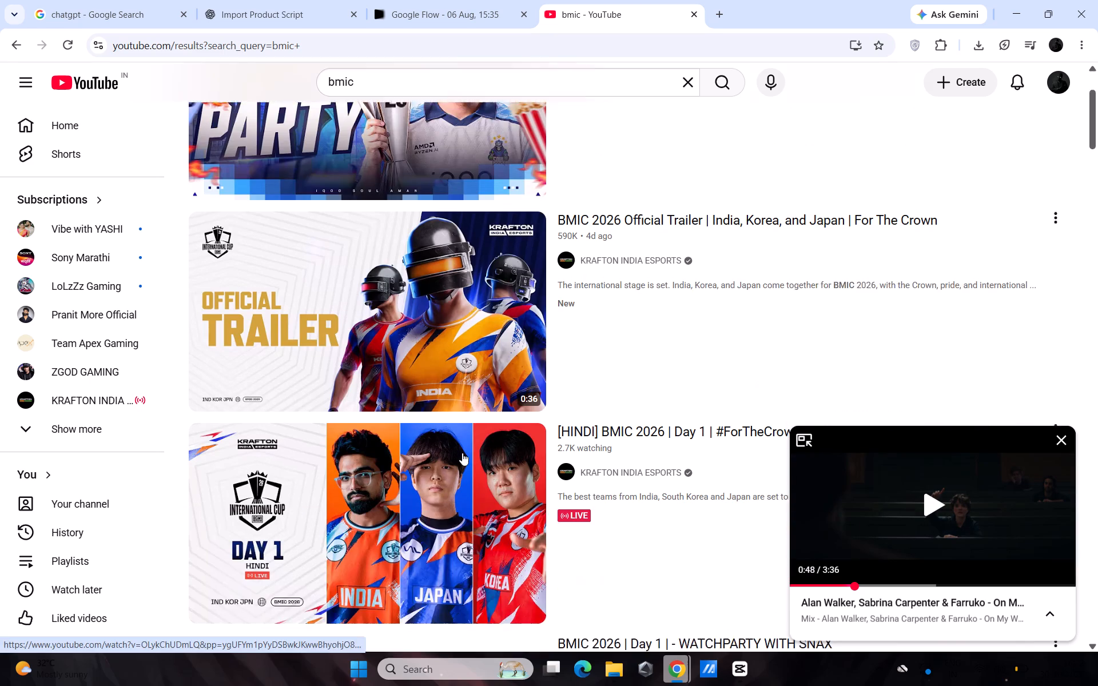
scroll(462, 453, "down", 2)
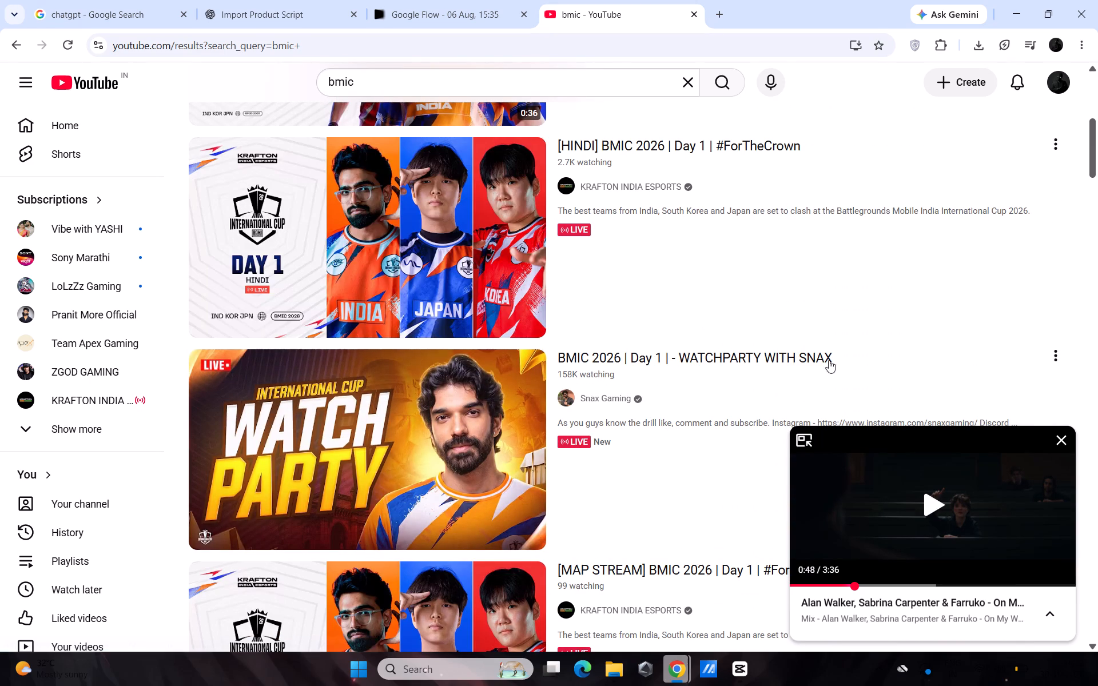
left_click(1066, 444)
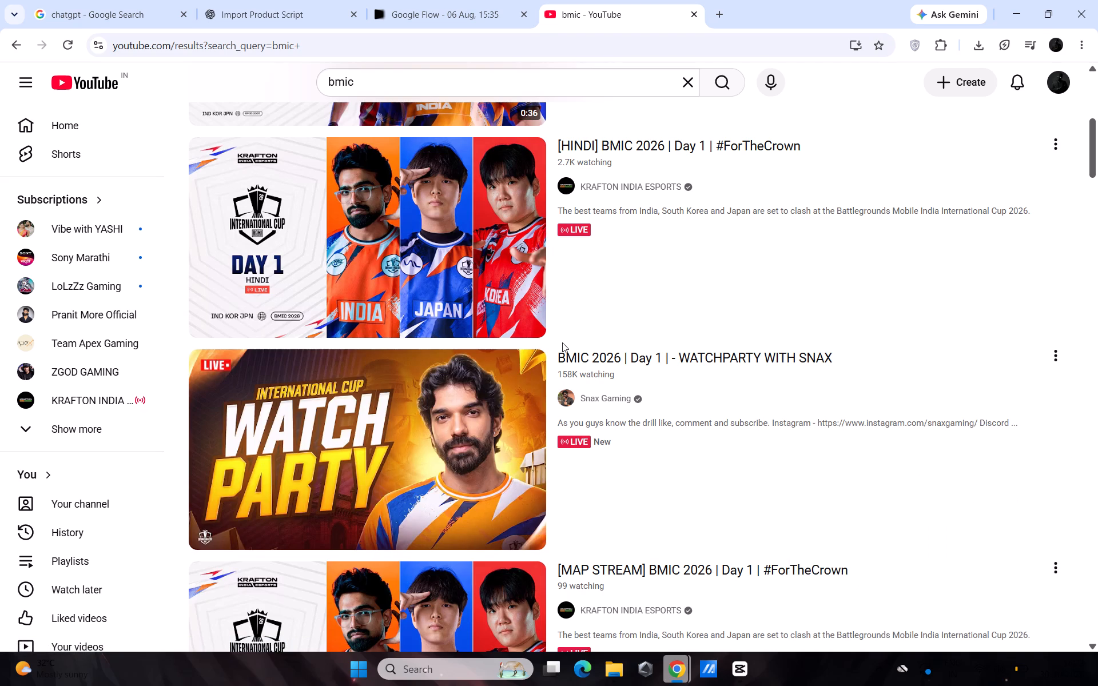
scroll(565, 341, "up", 5)
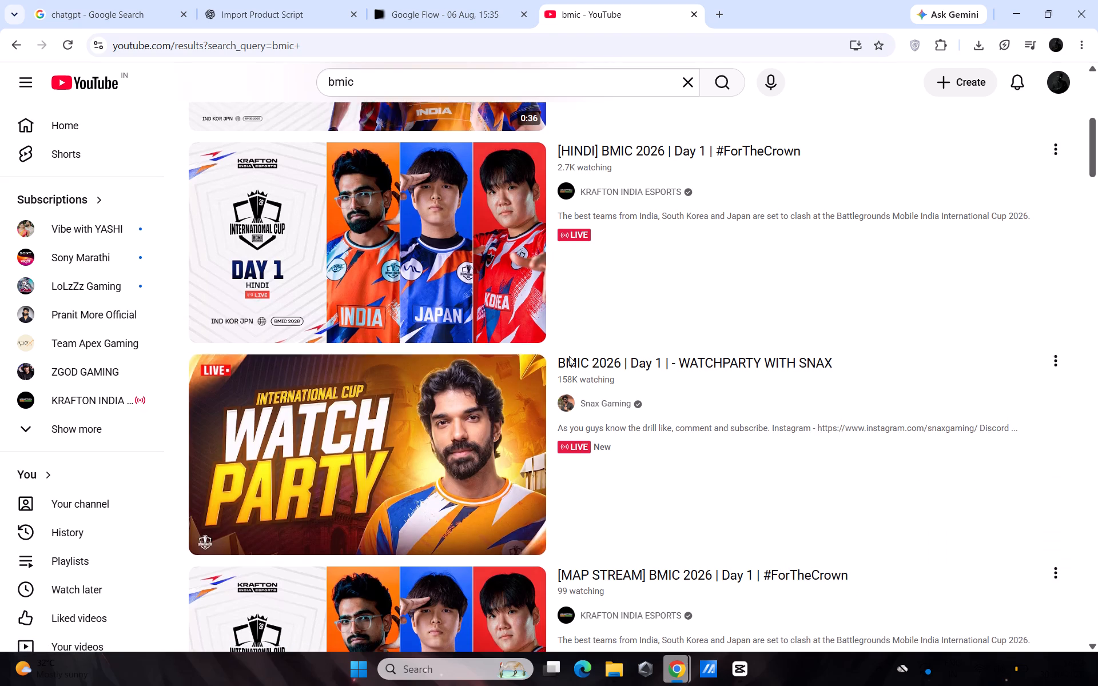
scroll(569, 356, "up", 5)
scroll(571, 359, "down", 4)
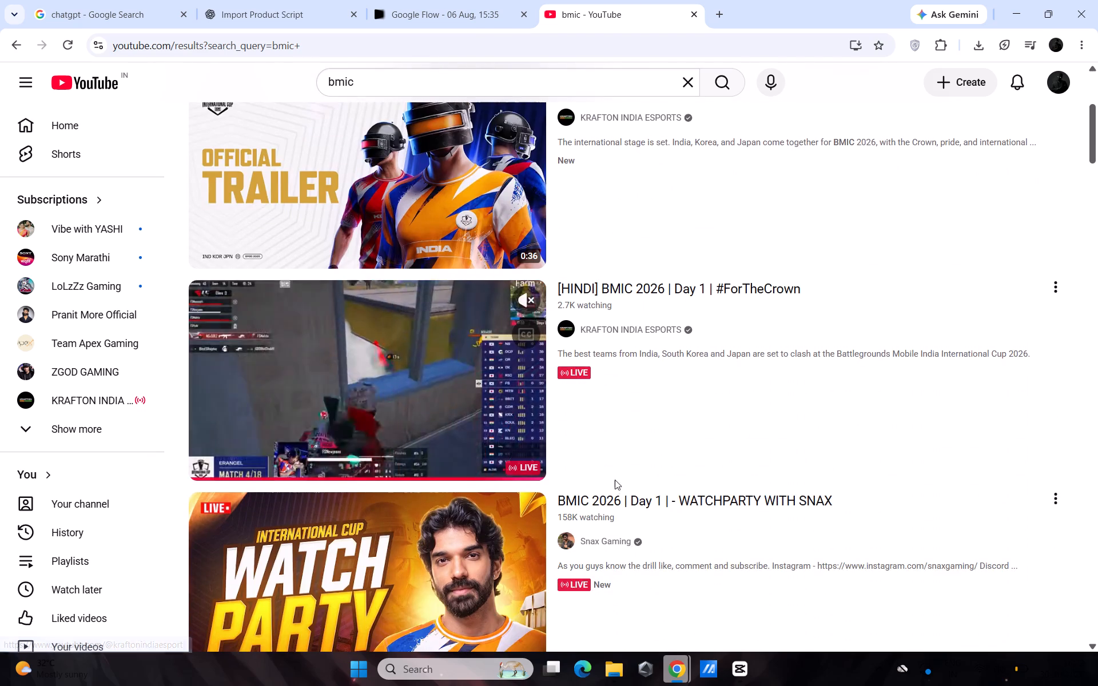
scroll(613, 482, "down", 2)
scroll(480, 520, "down", 4)
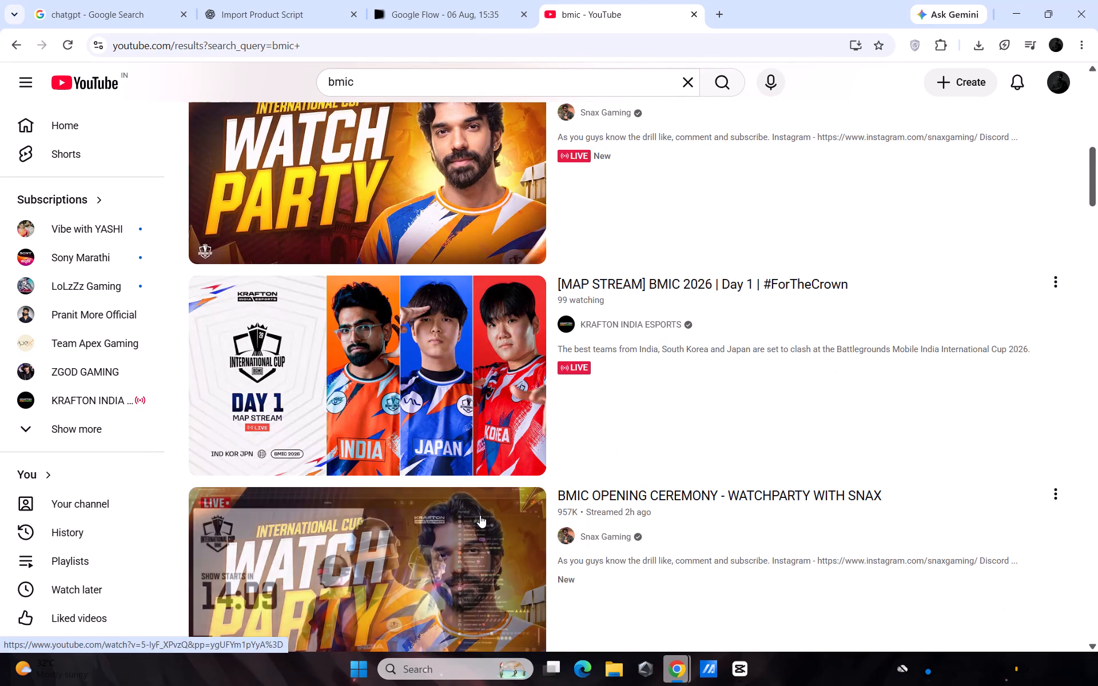
scroll(480, 515, "down", 1)
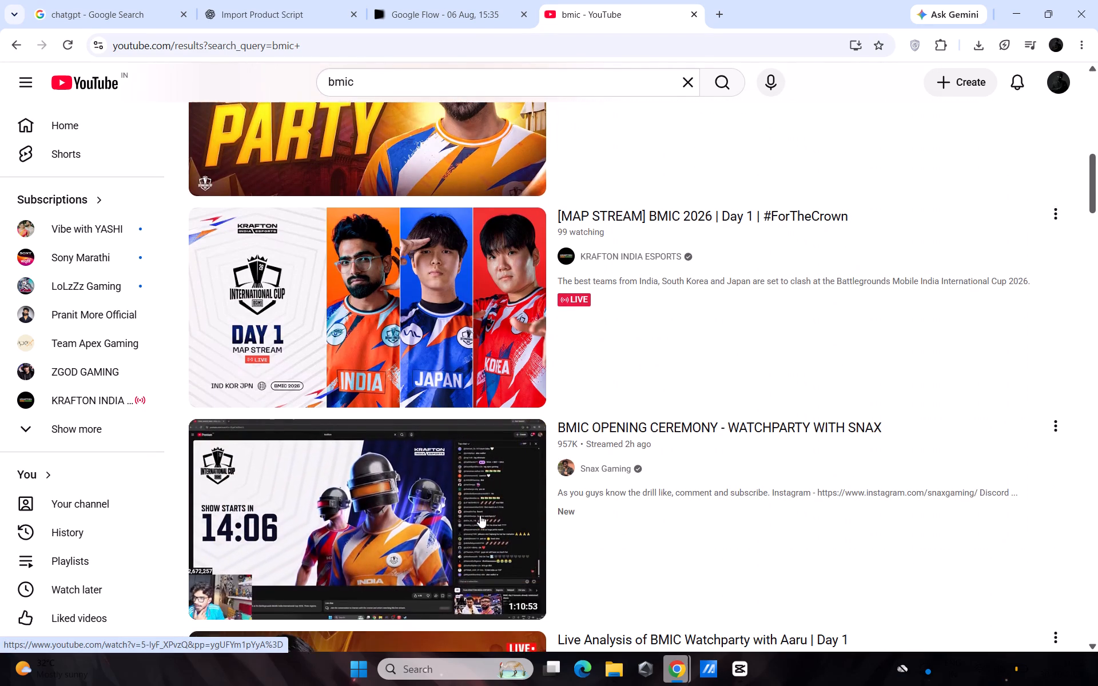
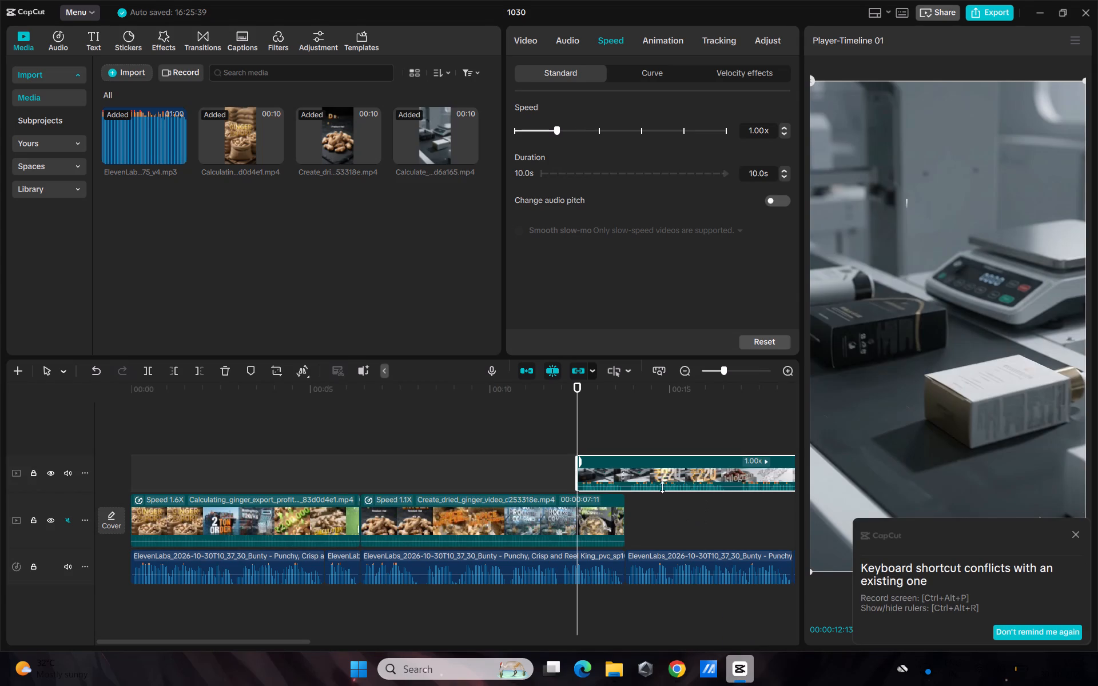
left_click_drag(660, 472, 706, 519)
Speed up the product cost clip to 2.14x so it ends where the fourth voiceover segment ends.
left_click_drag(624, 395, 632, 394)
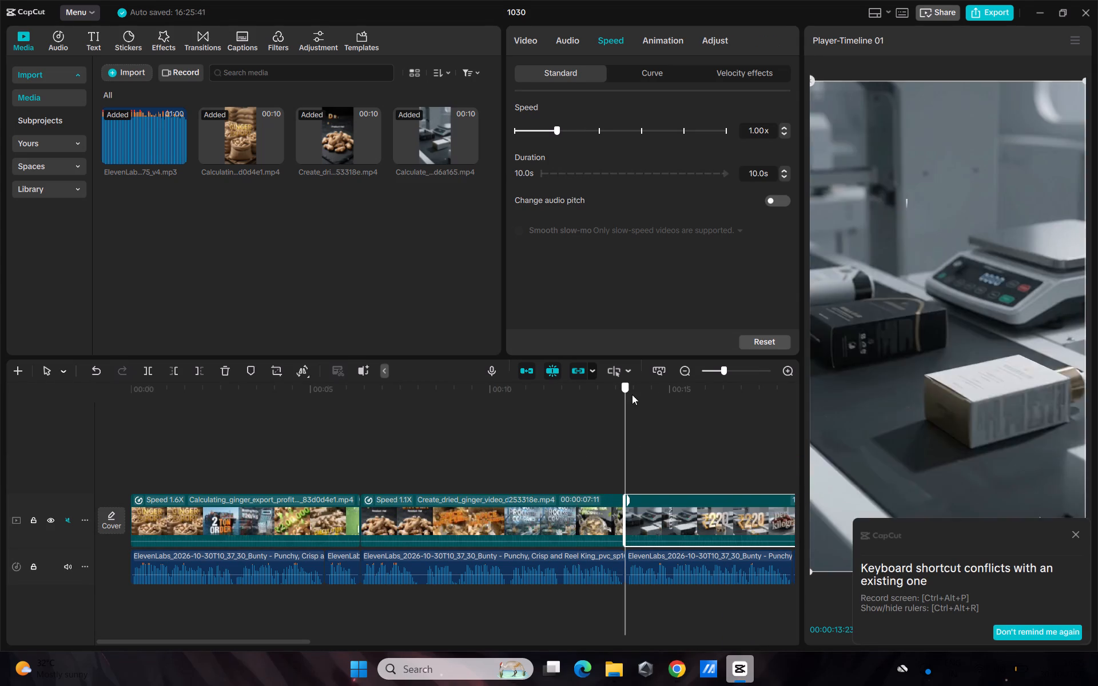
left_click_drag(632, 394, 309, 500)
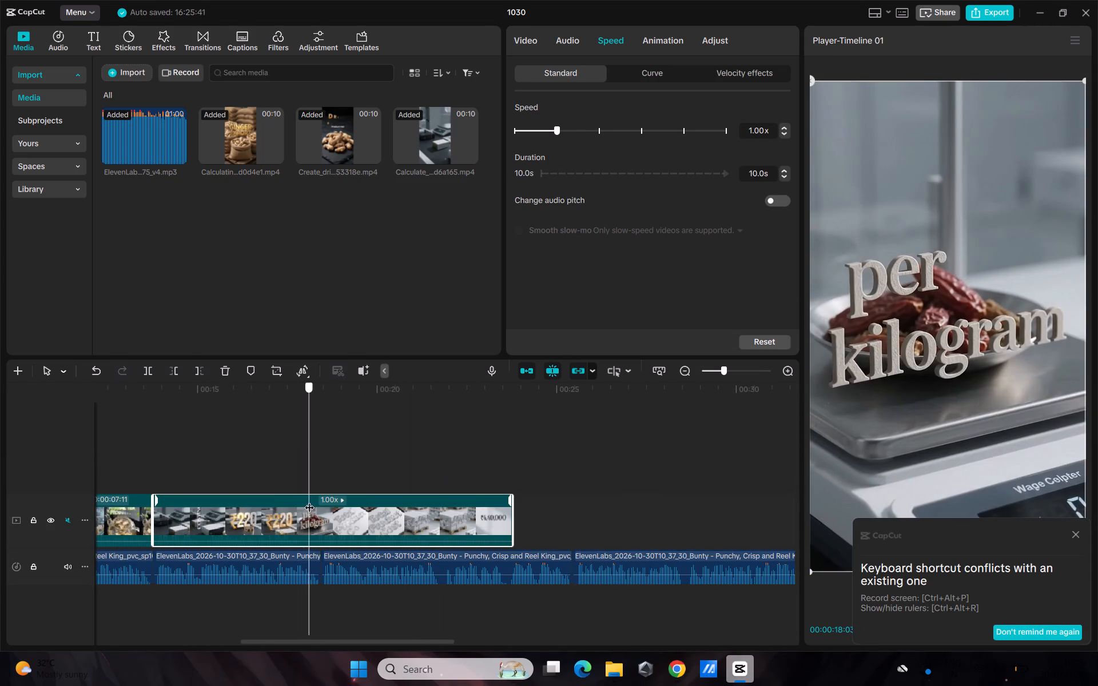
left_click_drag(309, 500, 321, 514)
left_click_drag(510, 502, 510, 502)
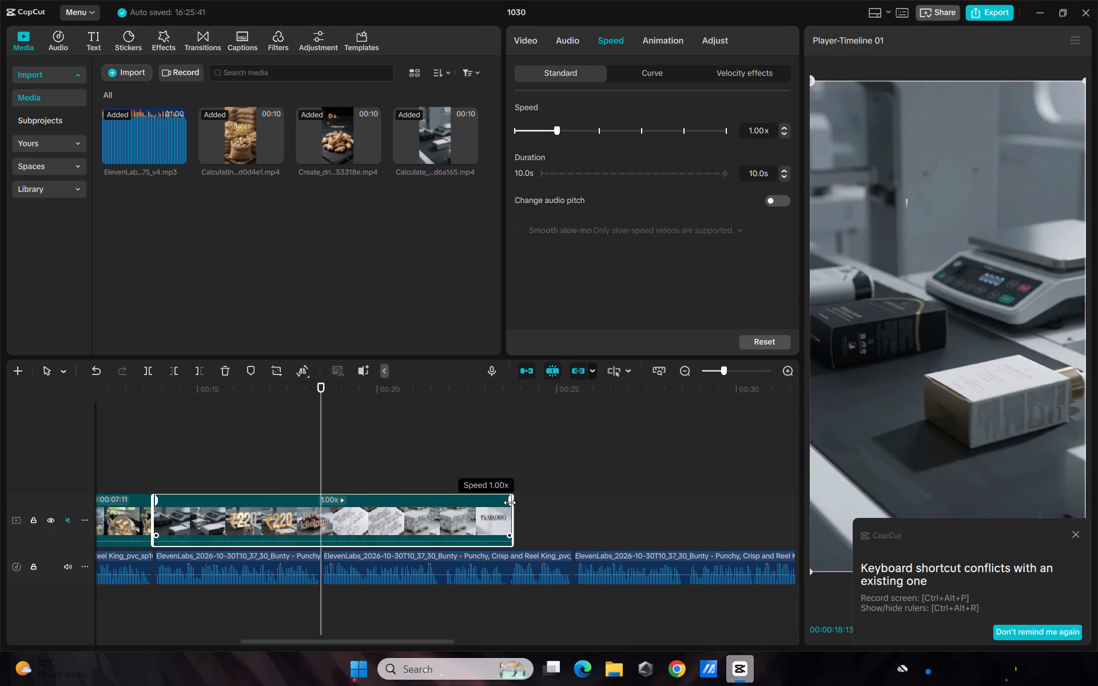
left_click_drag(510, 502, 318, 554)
Play the timeline from the product cost clip's start to compare its visuals with the voiceover, and replay that section.
left_click(251, 397)
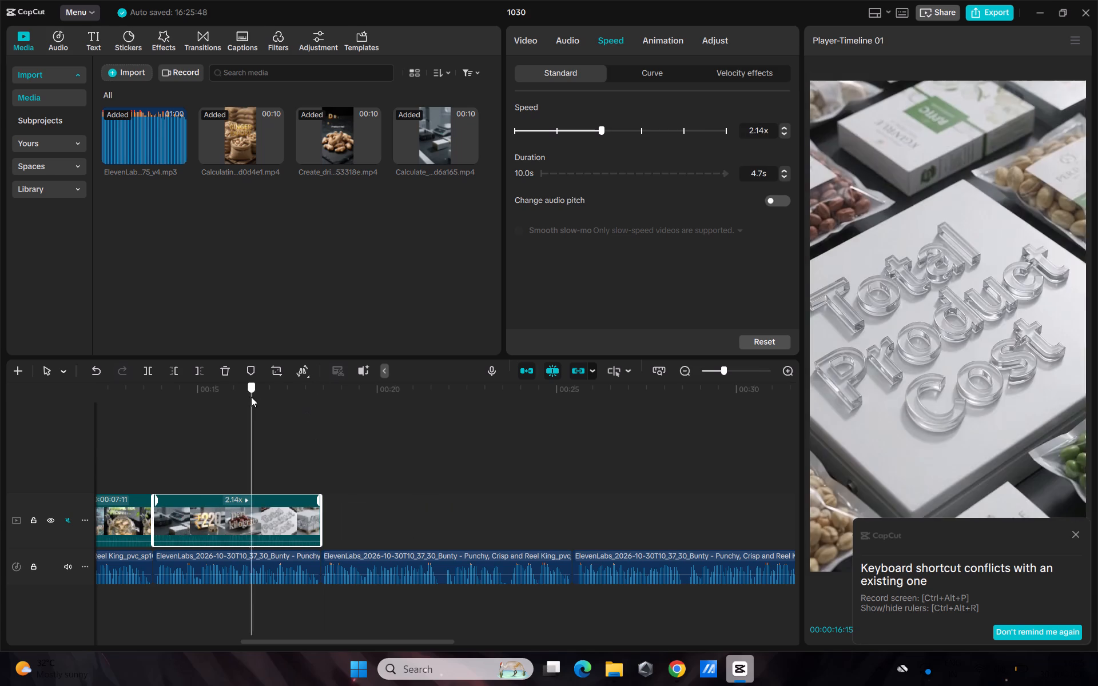
left_click_drag(249, 397, 153, 467)
key("space")
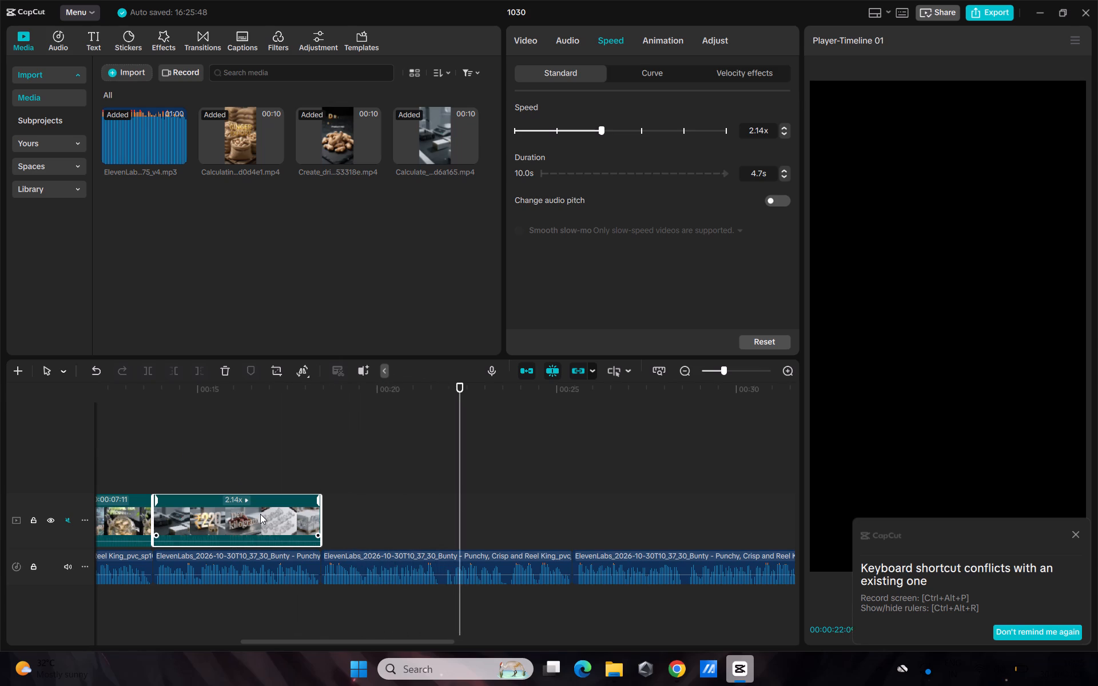
key("space")
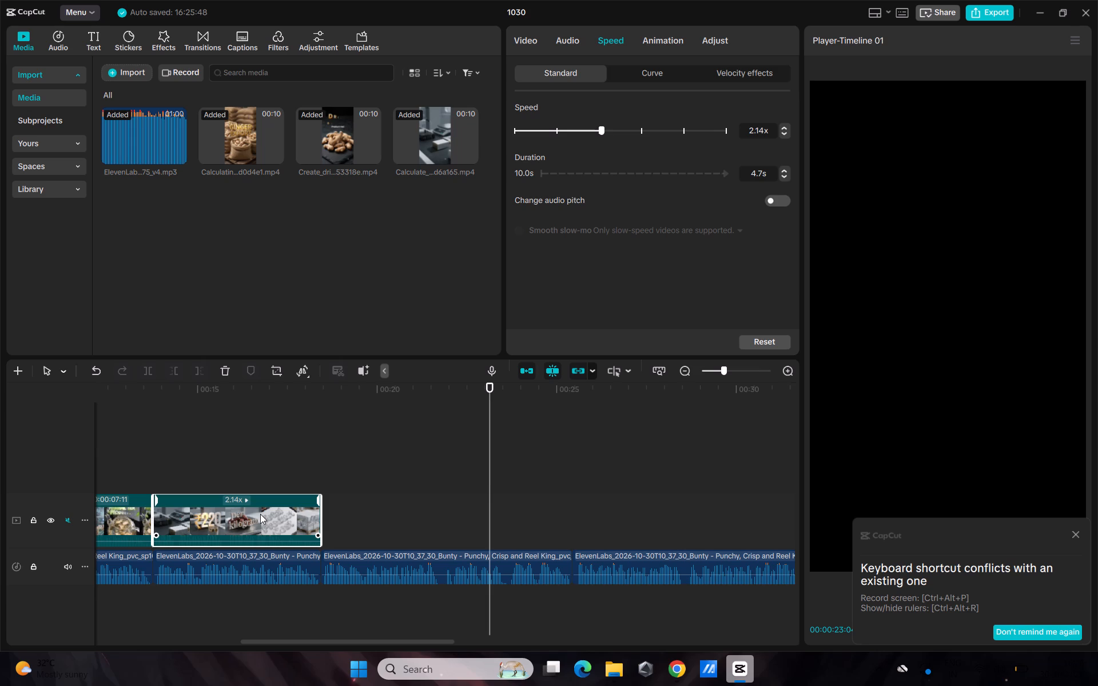
left_click_drag(275, 392, 195, 469)
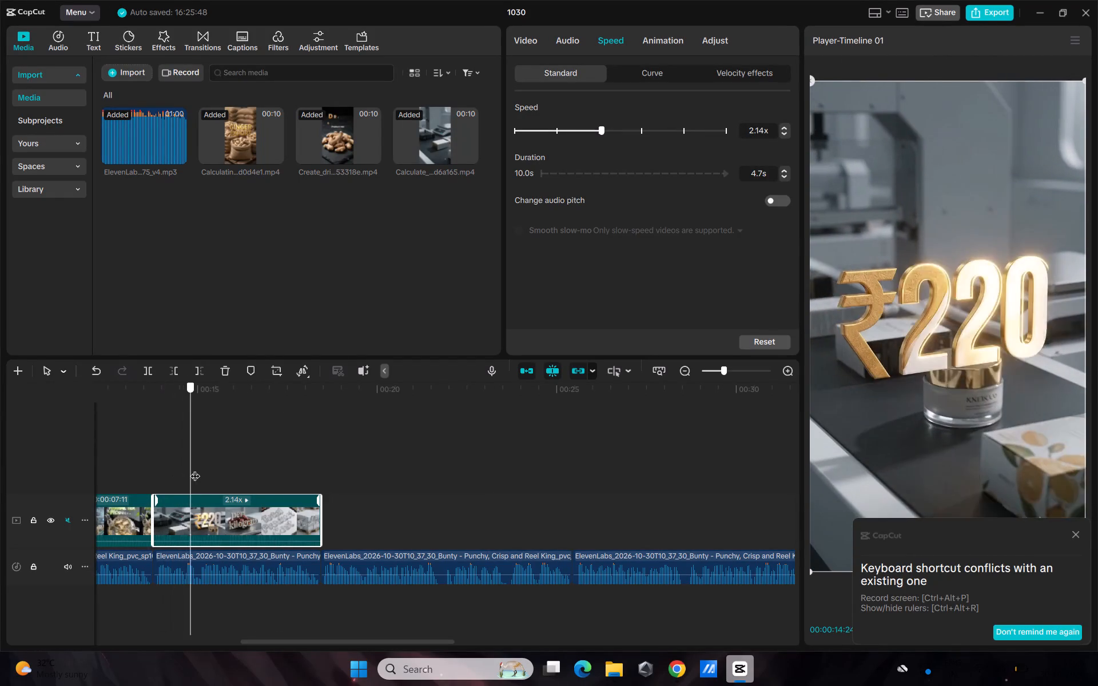
left_click_drag(195, 469, 153, 510)
key("space")
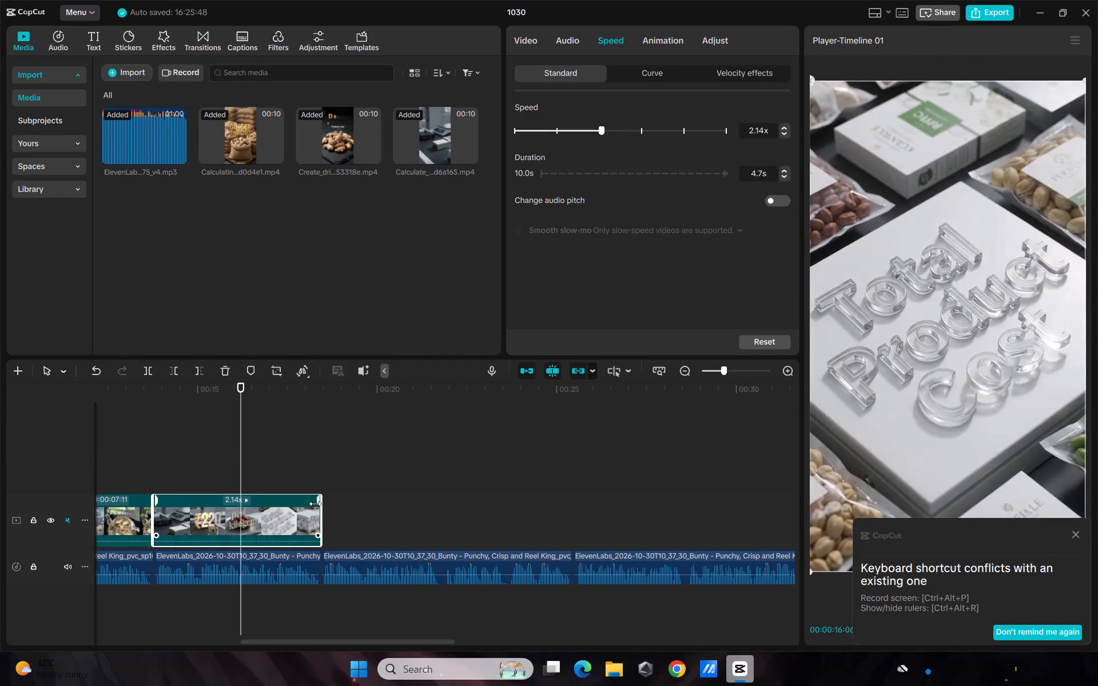
key("space")
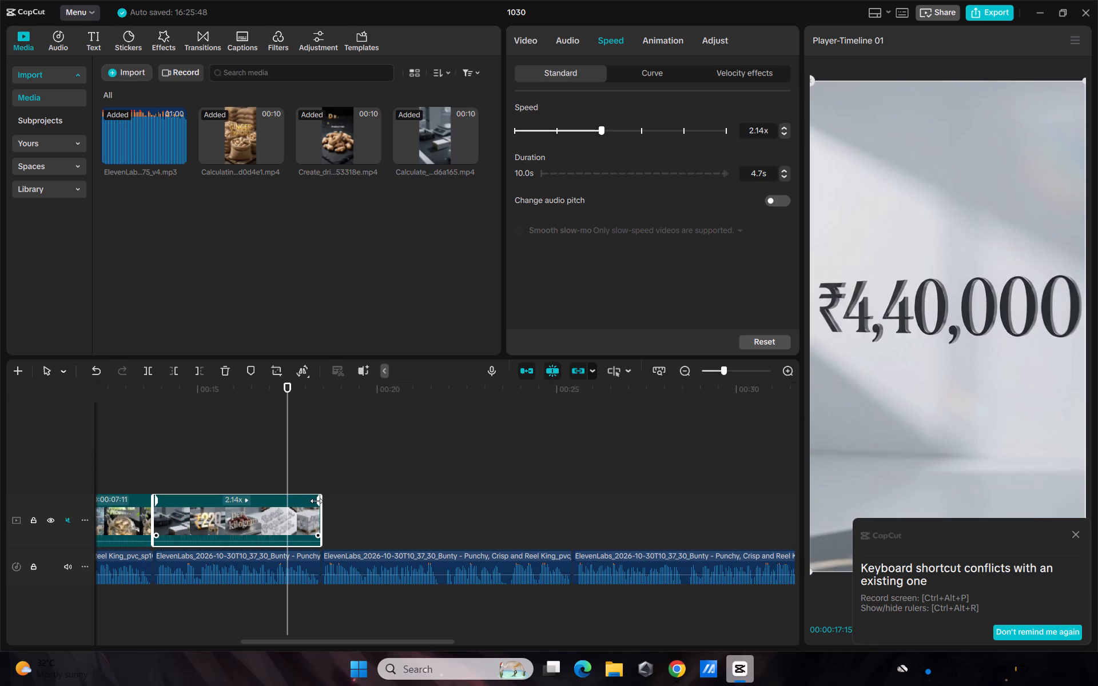
Turn off the main track magnet and fit the product cost clip to the fifth voiceover segment at 1.43x speed.
left_click_drag(317, 500, 569, 536)
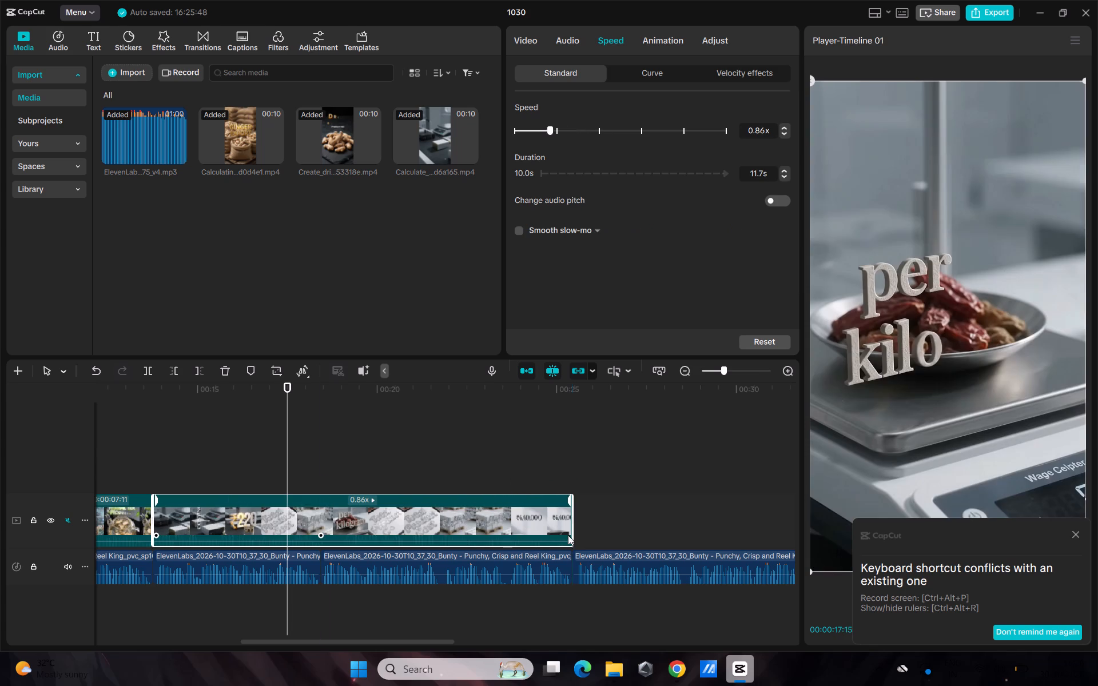
left_click_drag(159, 501, 186, 514)
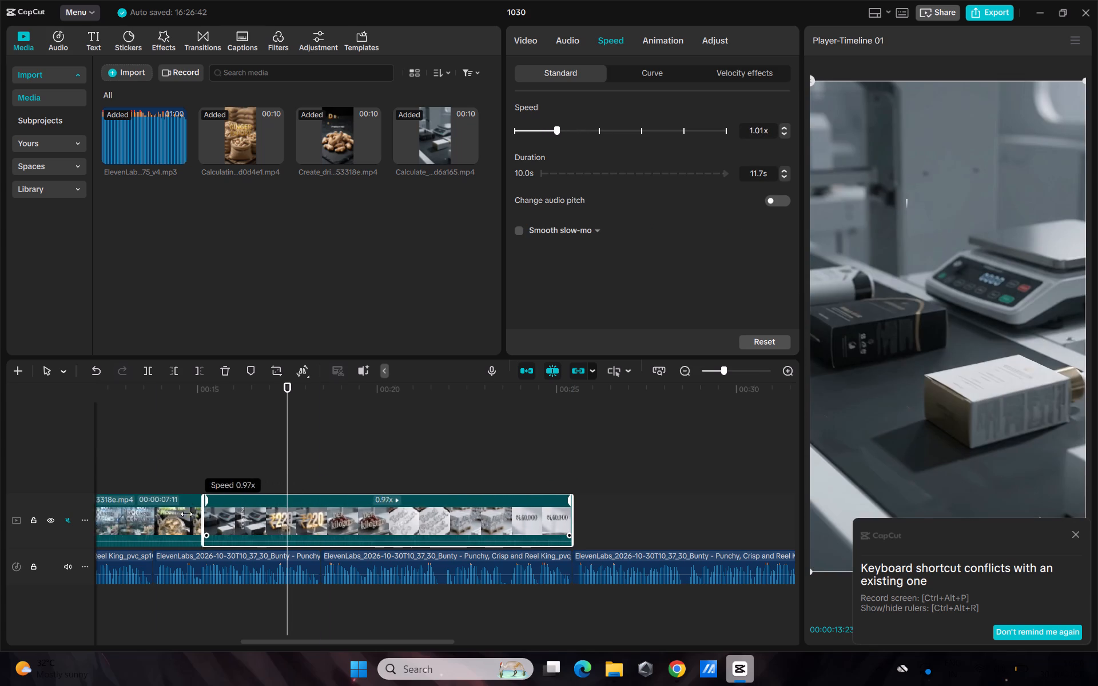
left_click_drag(186, 514, 161, 522)
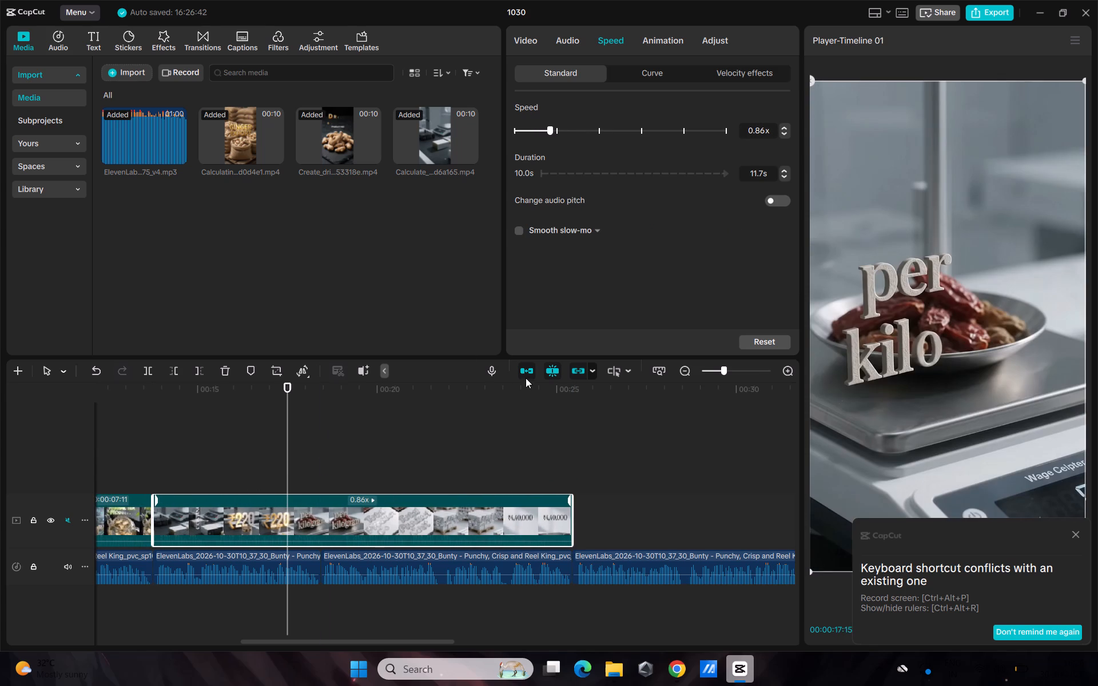
left_click(526, 374)
left_click_drag(155, 502, 308, 505)
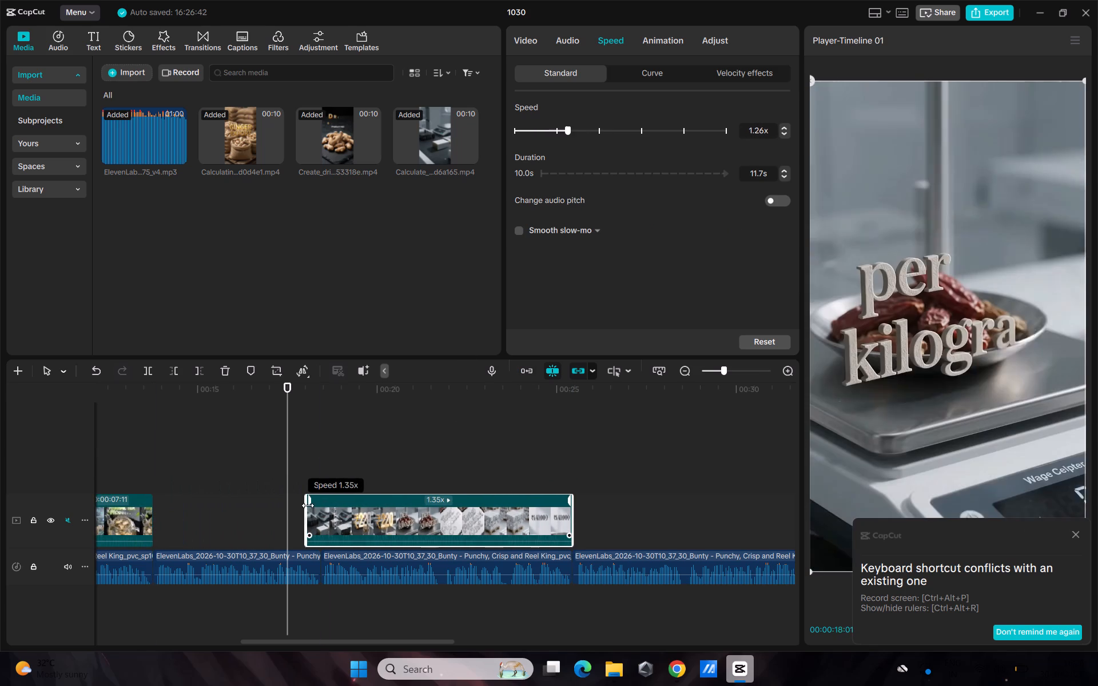
left_click_drag(308, 505, 320, 508)
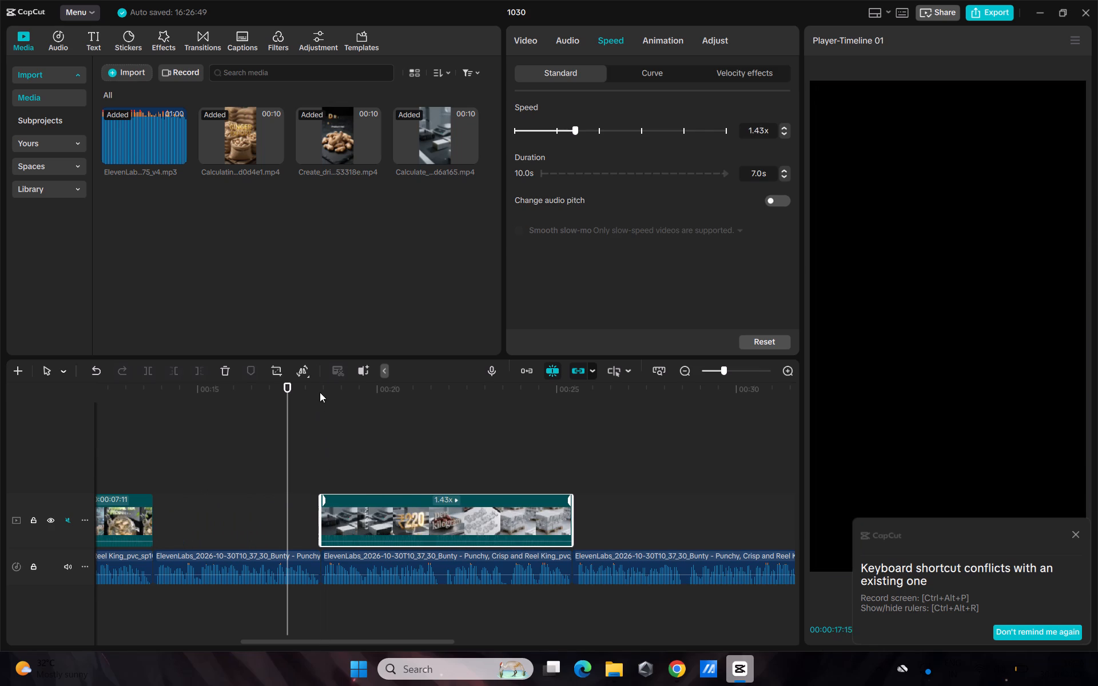
Play the timeline briefly from the product cost clip's new start to check it against the fifth voiceover segment.
left_click(320, 392)
key("space")
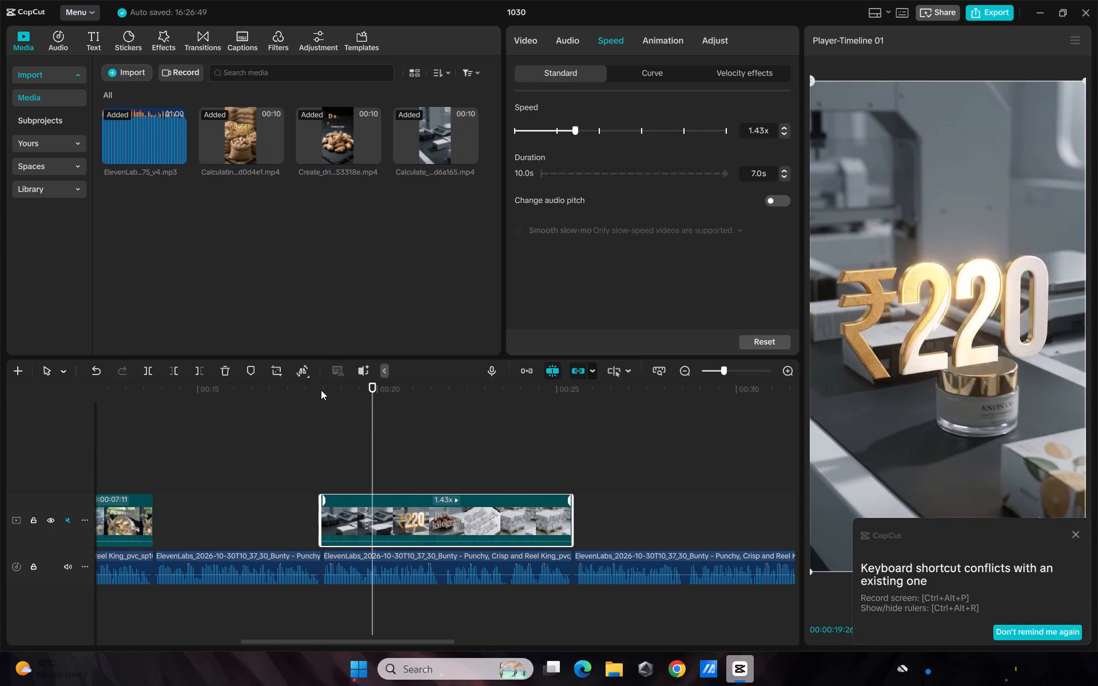
key("space")
Switch to the other Google Flow window in Chrome and download the "Maan lijiye" dried ginger exporting clip at 720p.
left_click(678, 661)
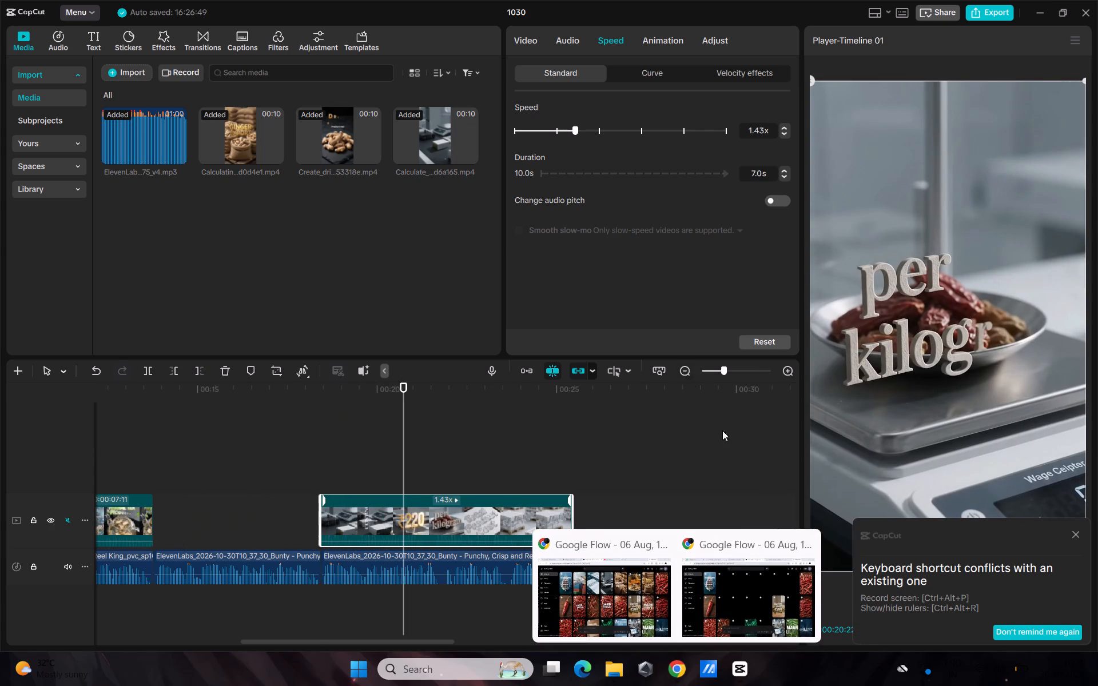
left_click(757, 591)
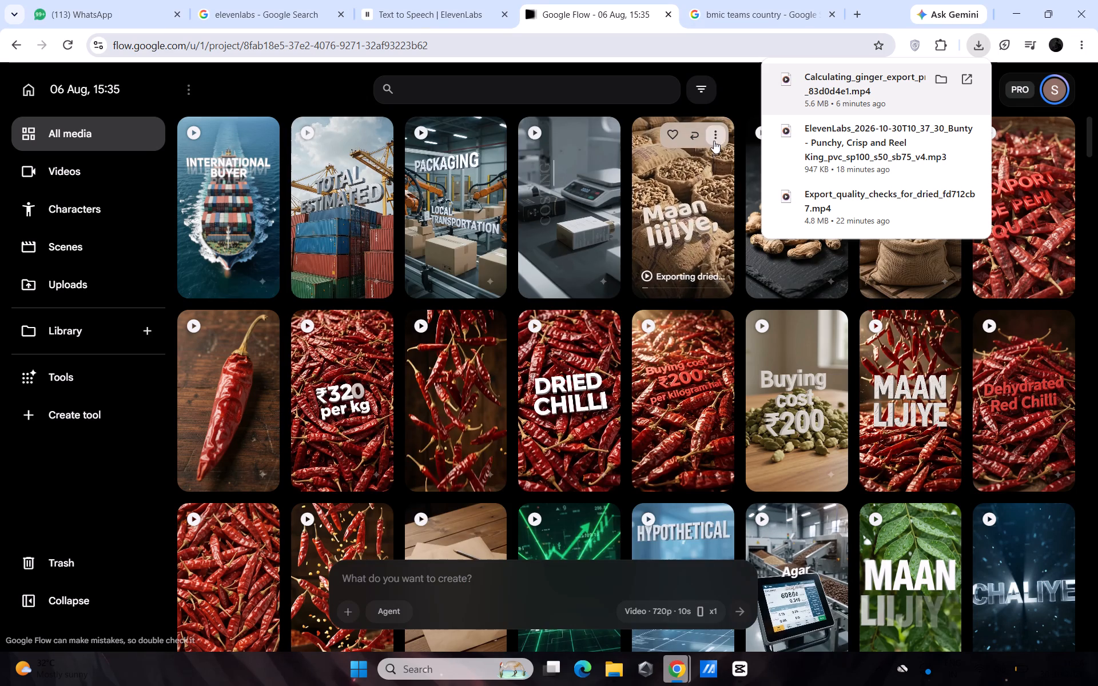
left_click(714, 134)
left_click(909, 352)
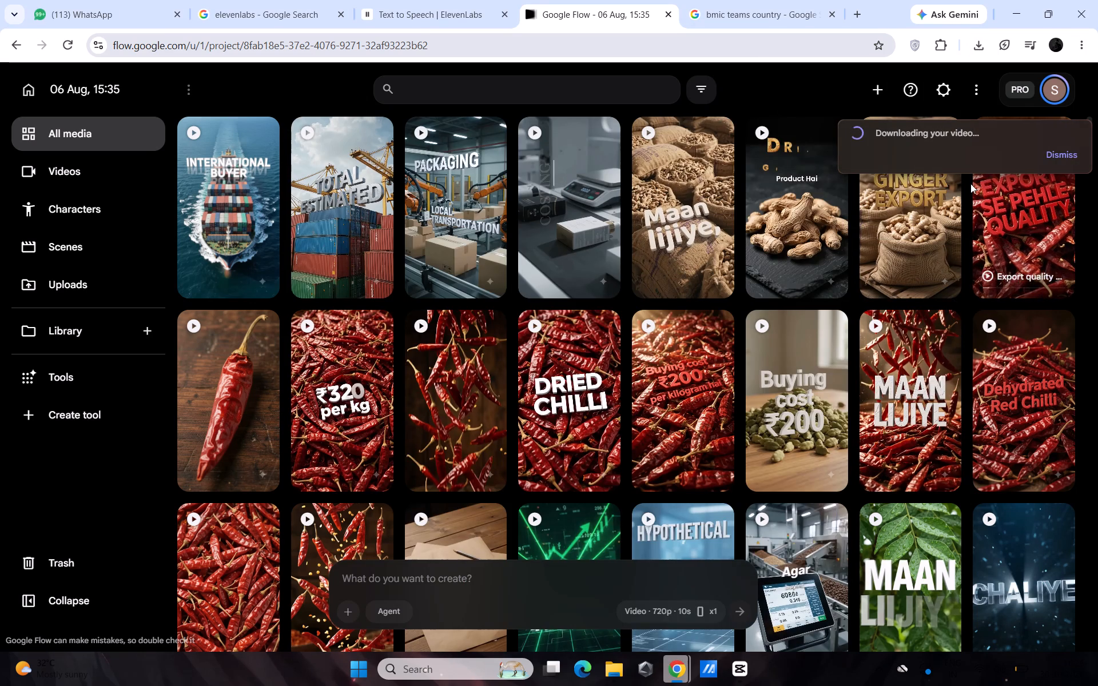
Bring the downloaded Exporting_dried_ginger clip into the CapCut timeline on a track above the gap, starting where the second clip ends.
left_click(974, 47)
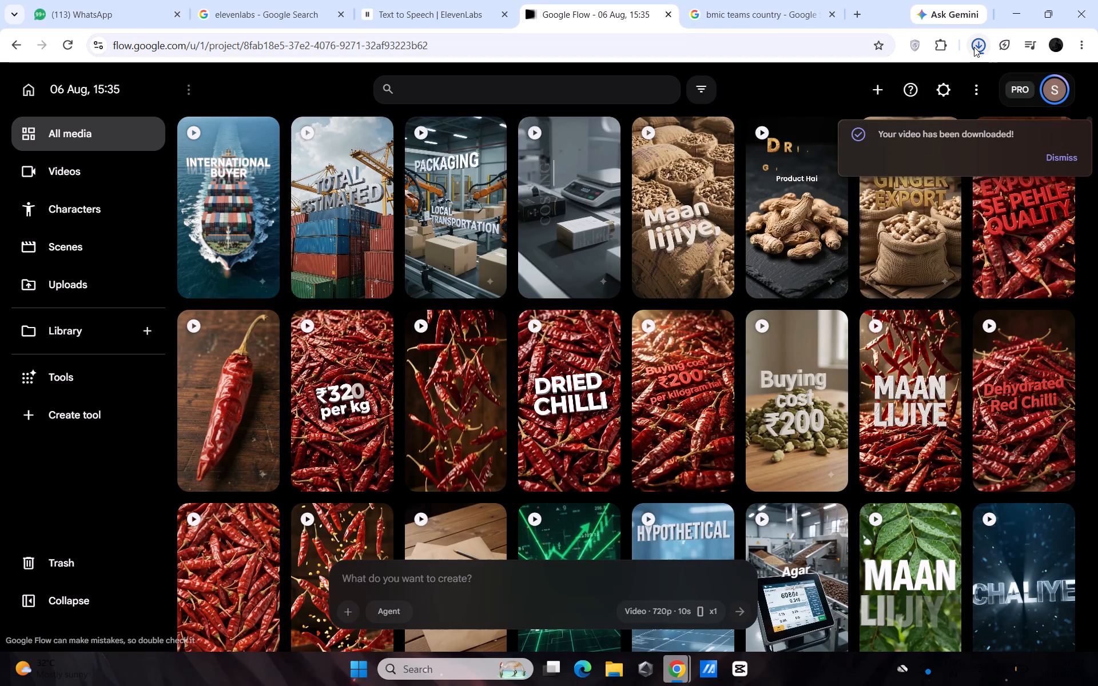
left_click_drag(813, 122, 667, 633)
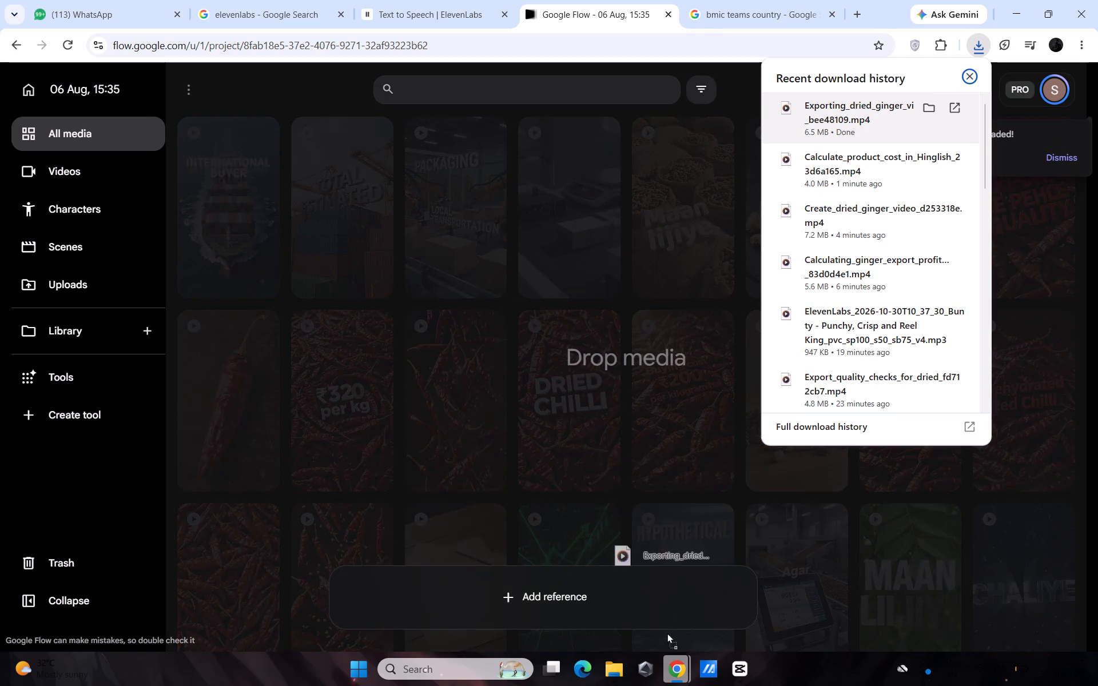
left_click_drag(667, 633, 248, 487)
left_click_drag(467, 472, 217, 473)
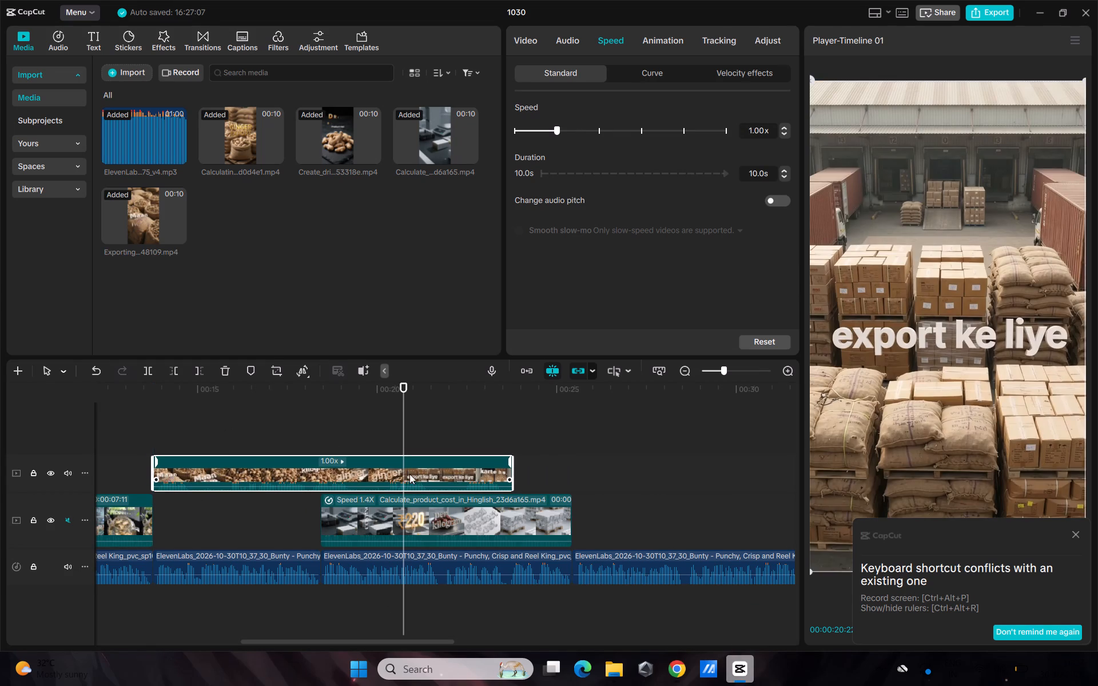
Speed the Exporting_dried_ginger clip up to 2.14x to match the fourth voiceover segment, and move it into the main track gap.
left_click_drag(510, 462, 314, 502)
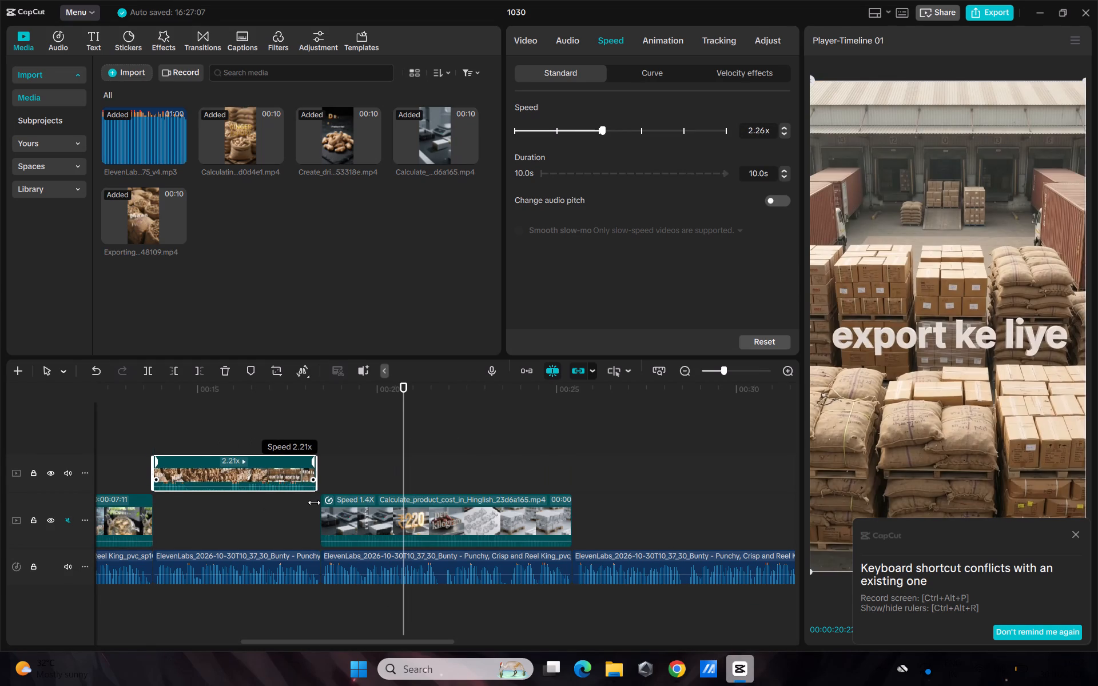
left_click_drag(314, 502, 318, 501)
left_click_drag(241, 480, 245, 529)
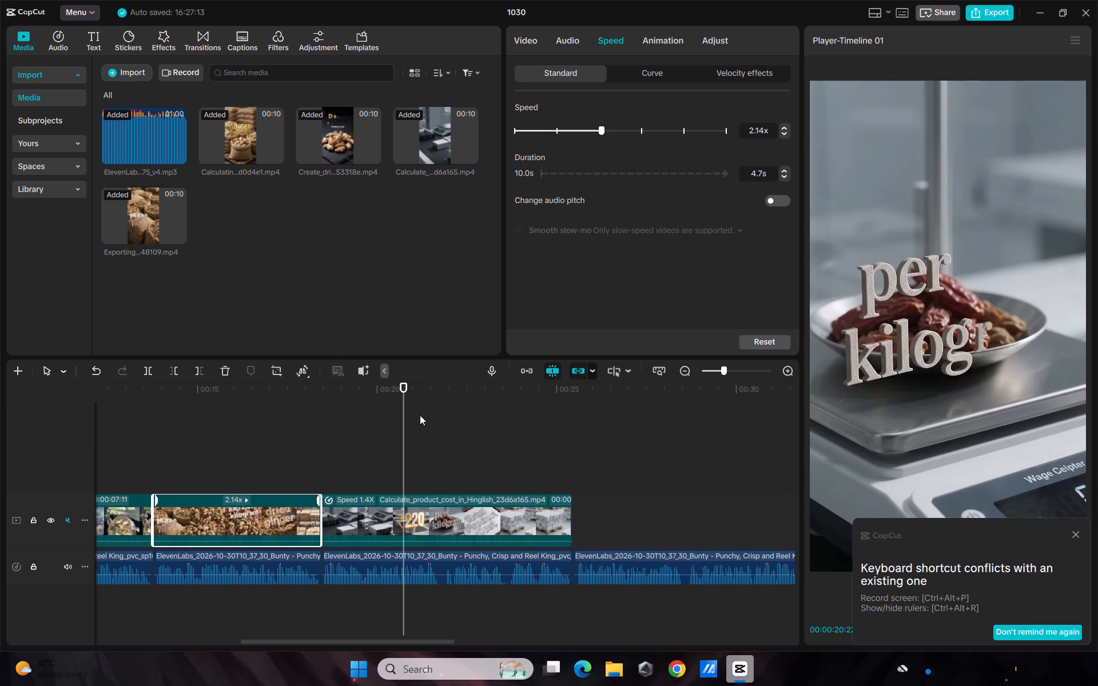
Park the playhead at the product cost clip's end, and download the "Documentation" transportation cost clip from Google Flow in Chrome at 720p.
left_click_drag(405, 389, 610, 480)
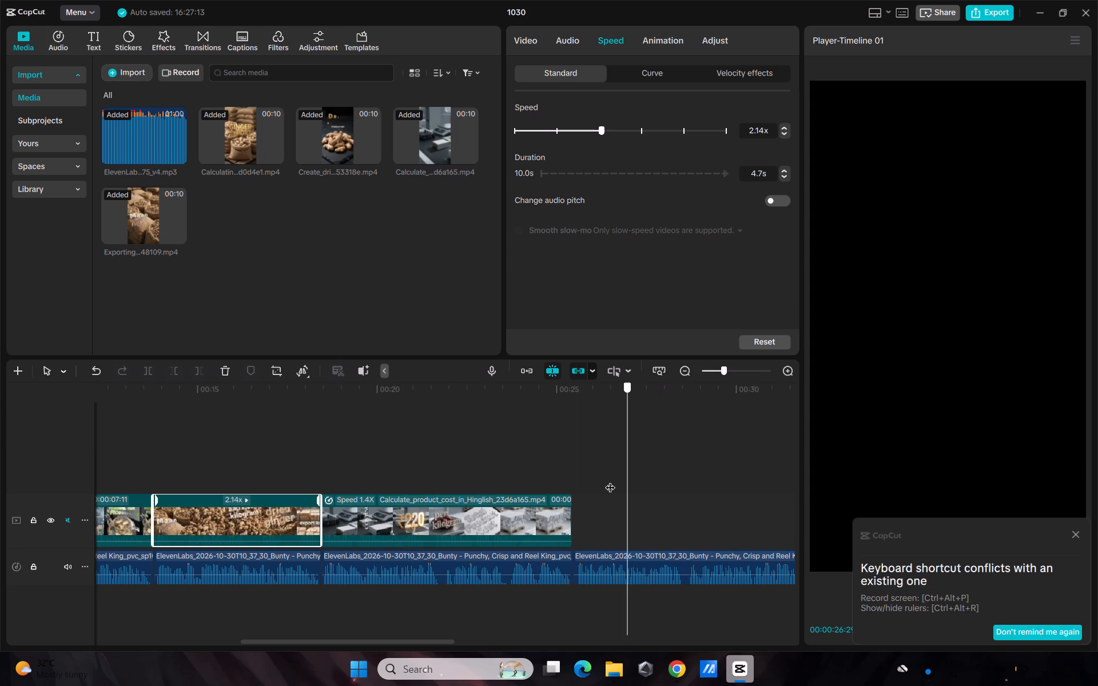
left_click_drag(610, 480, 572, 499)
left_click_drag(445, 640, 523, 647)
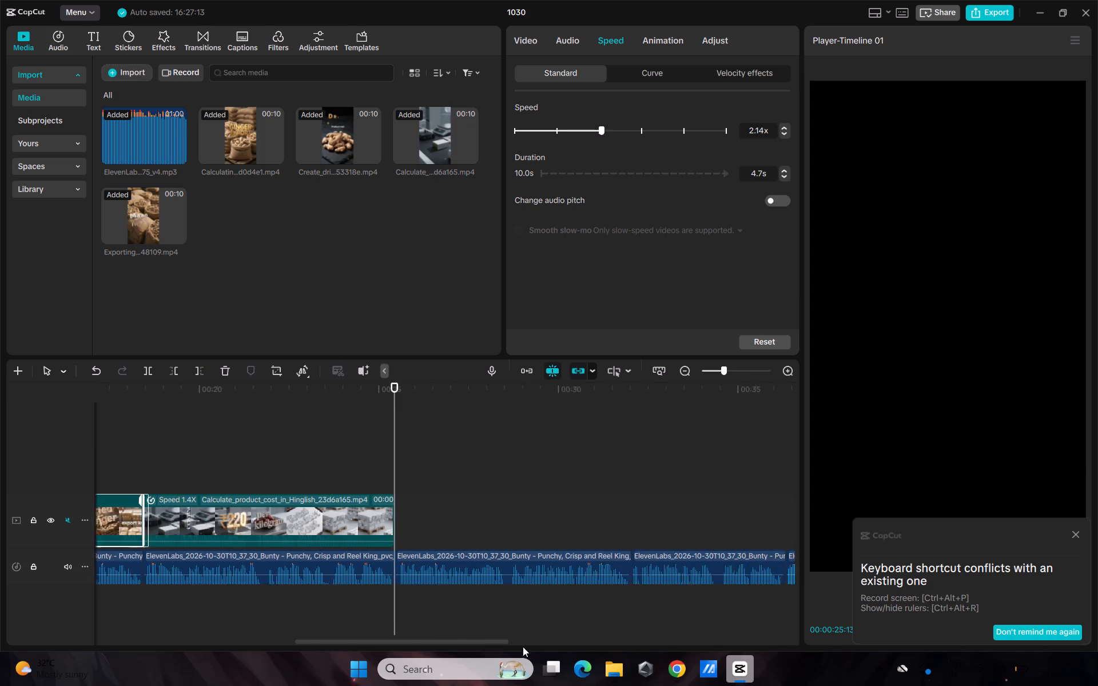
left_click_drag(523, 647, 564, 645)
left_click(672, 663)
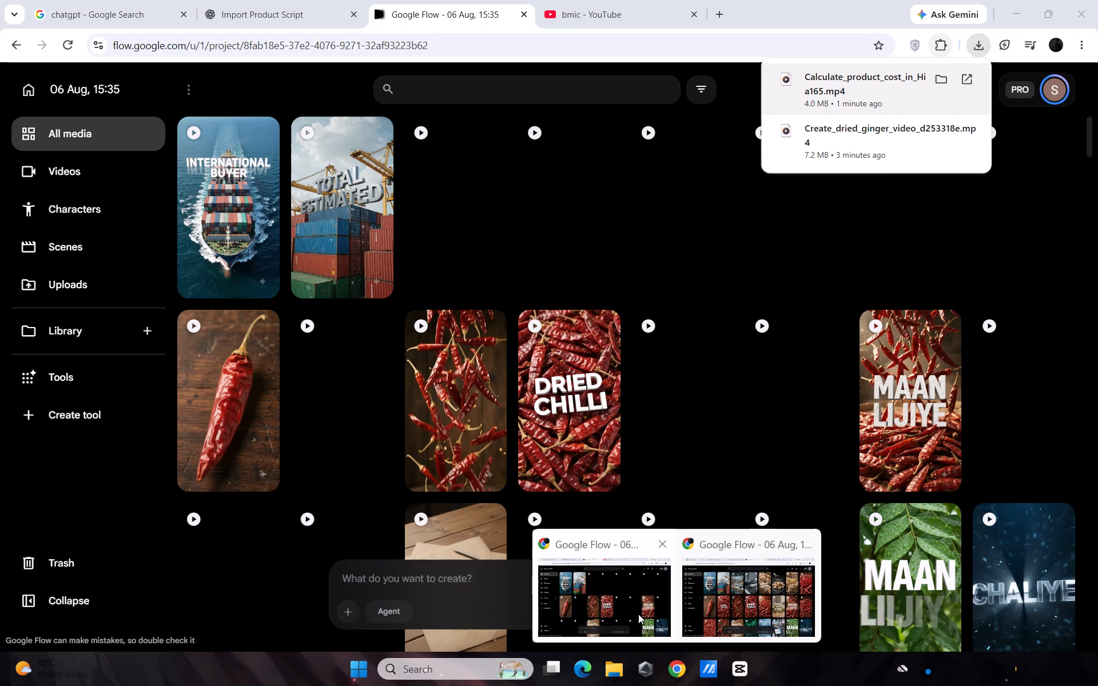
left_click(638, 614)
left_click(678, 677)
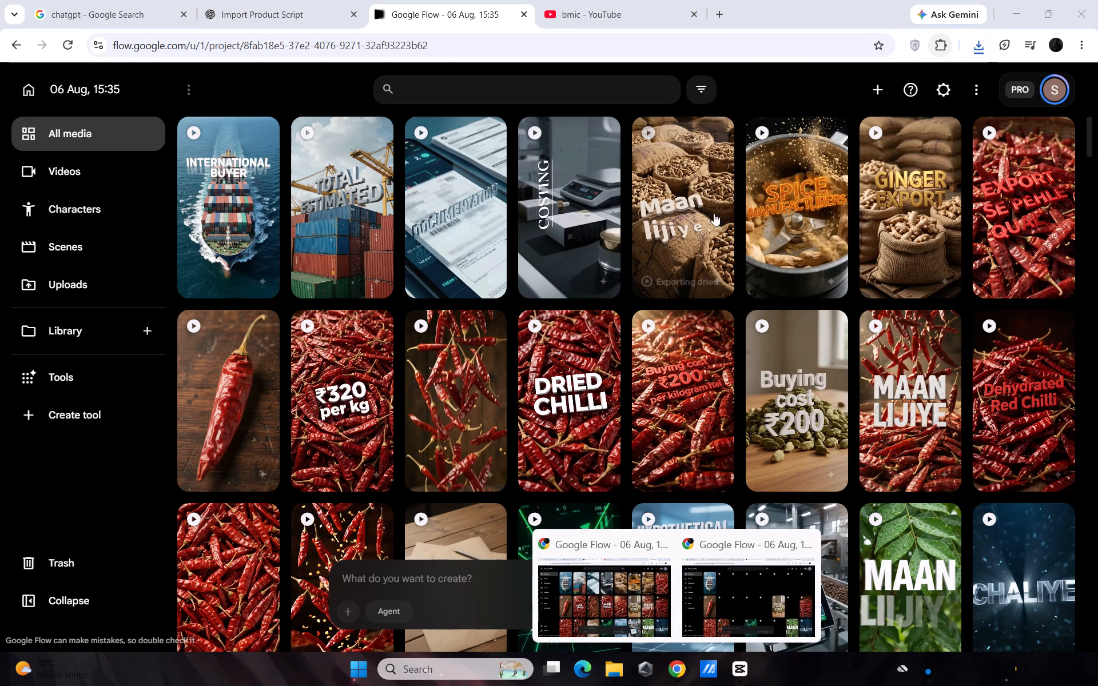
left_click(483, 129)
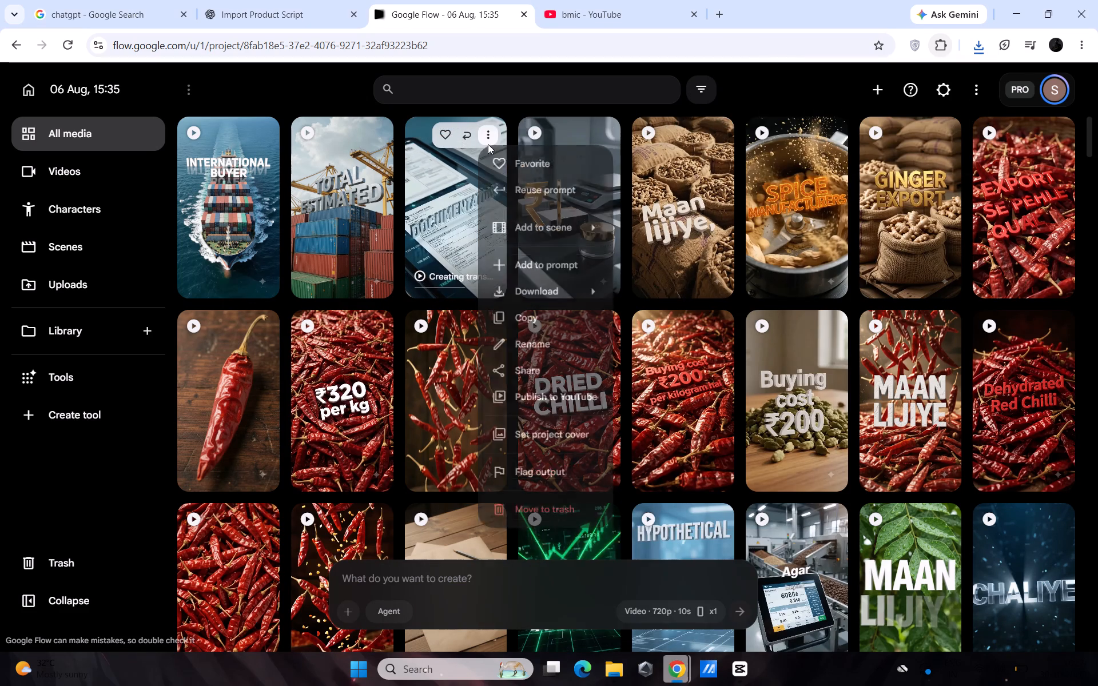
left_click(679, 352)
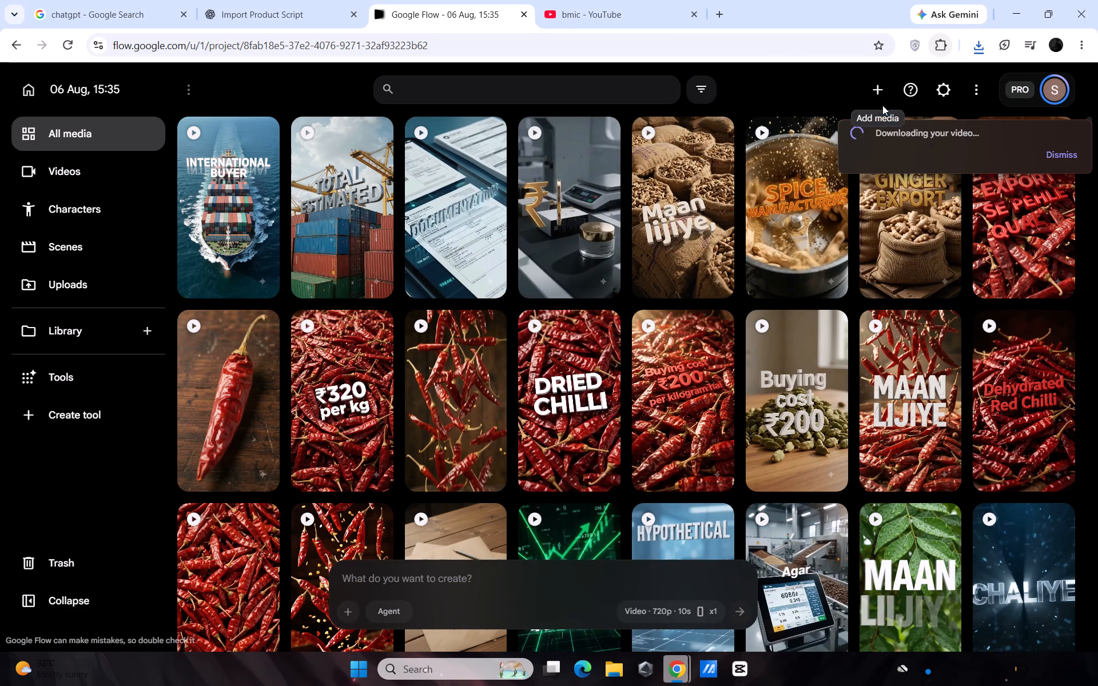
Dismiss the low battery alerts and bring the downloaded Creating_transportation clip into the CapCut main track directly after the product cost clip.
left_click(973, 43)
left_click_drag(829, 115, 730, 381)
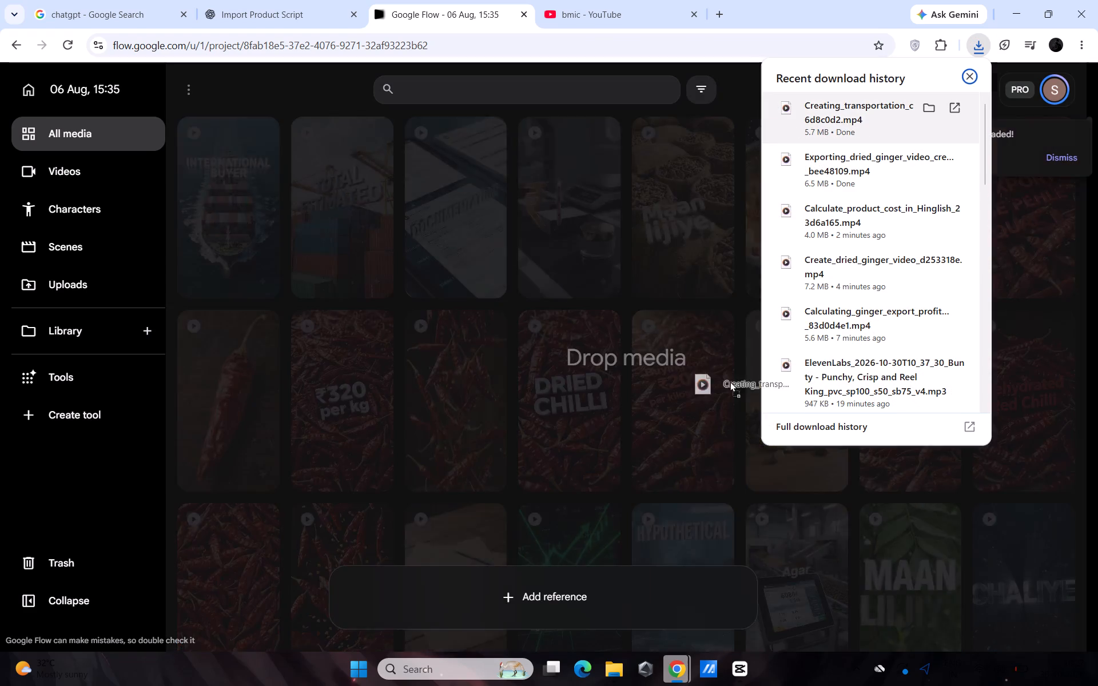
left_click_drag(730, 381, 725, 665)
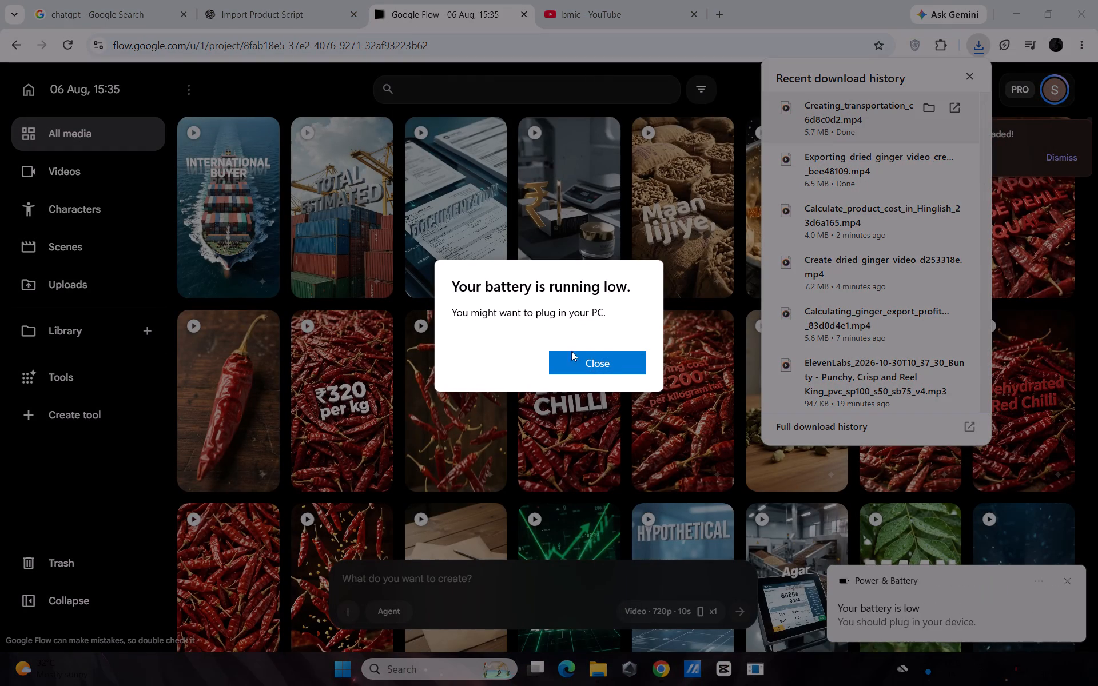
left_click(599, 349)
left_click(599, 360)
left_click(1071, 581)
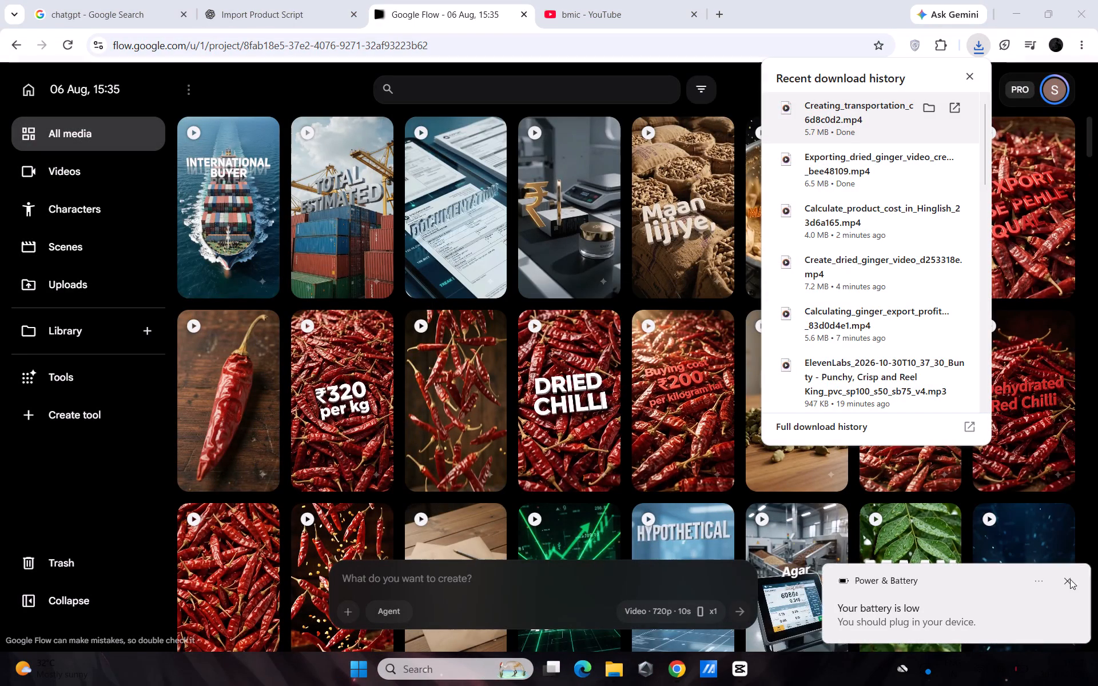
left_click_drag(834, 123, 757, 605)
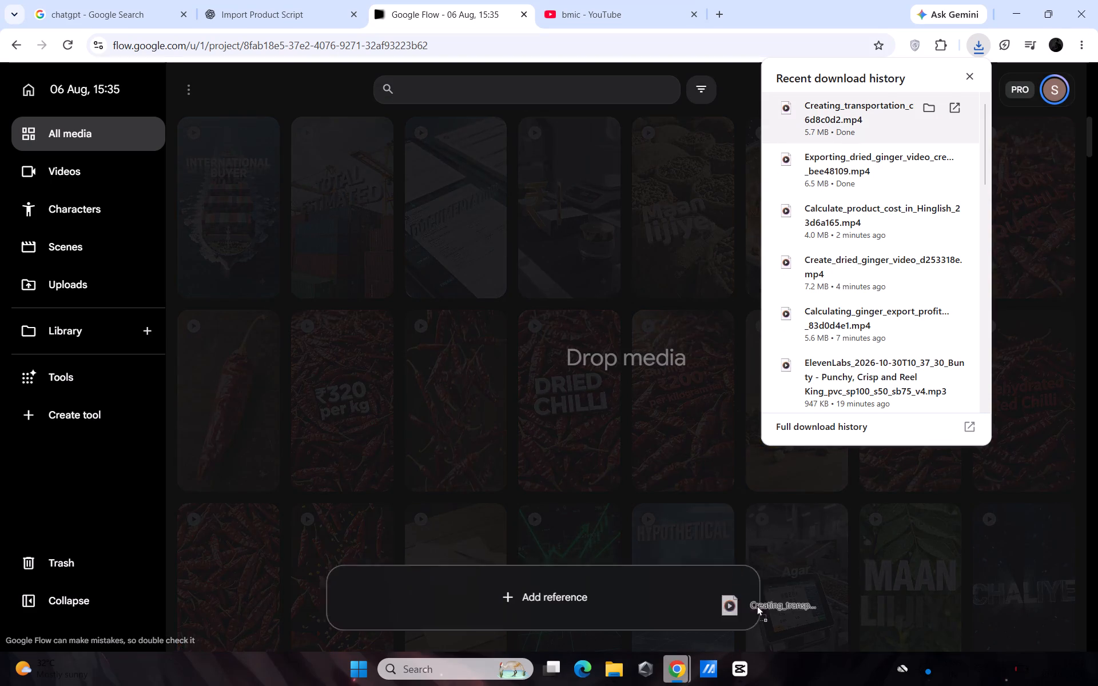
left_click_drag(757, 605, 348, 499)
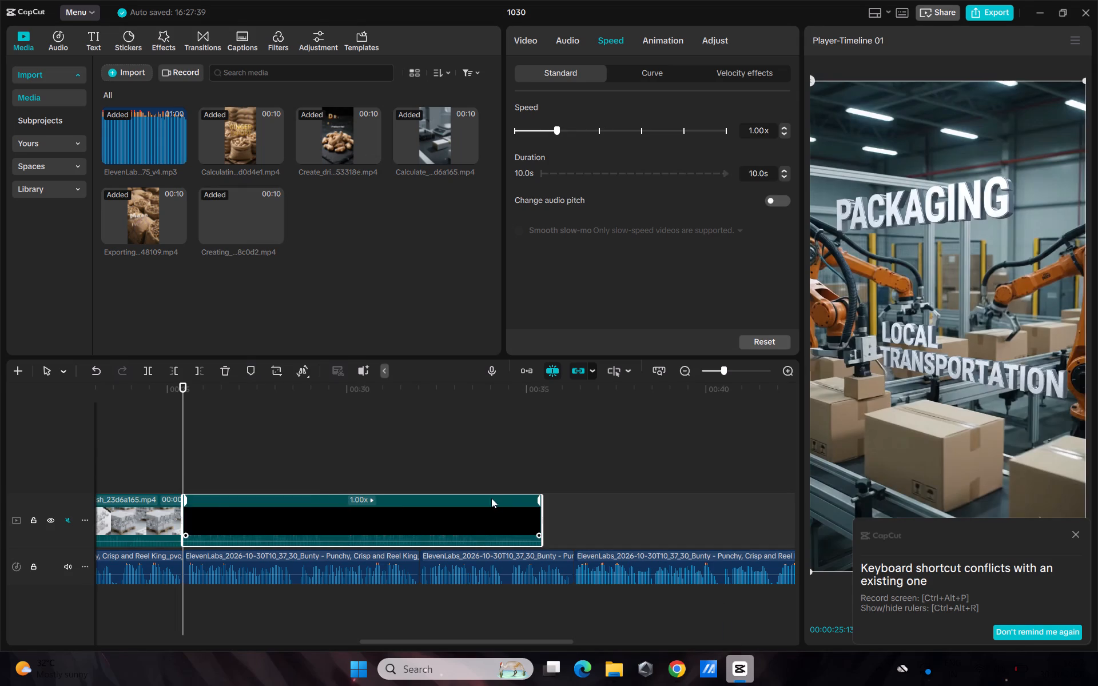
Fit the transportation cost clip to the sixth voiceover segment at 1.52x speed and play it back against the audio.
left_click_drag(538, 502, 431, 546)
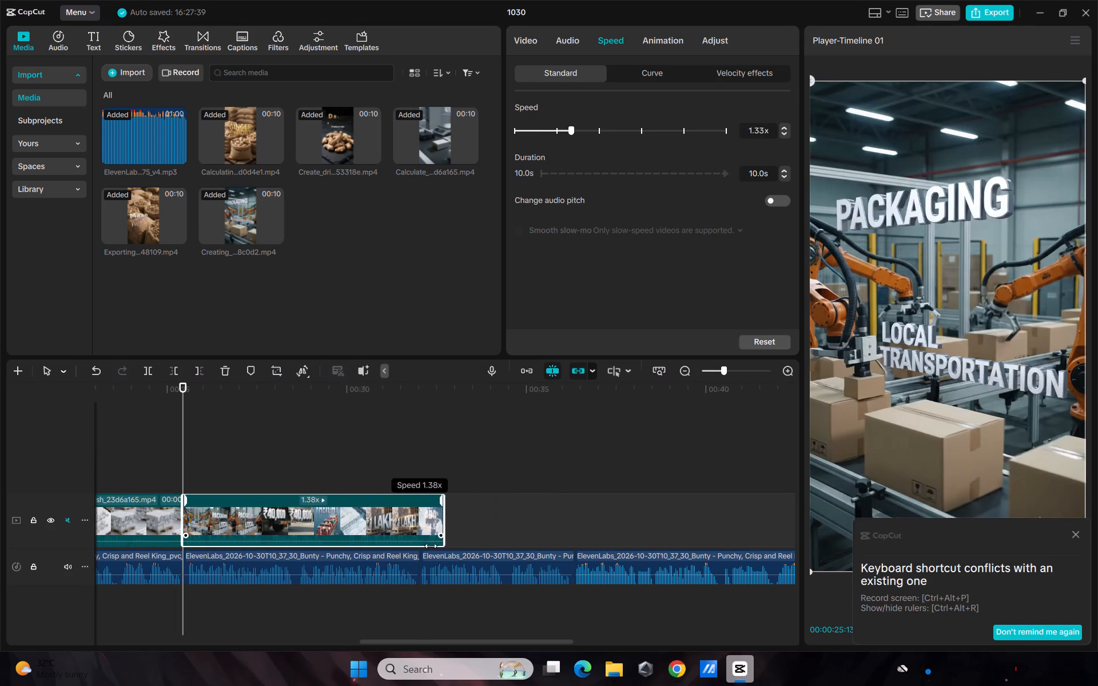
left_click_drag(431, 546, 414, 553)
key("space")
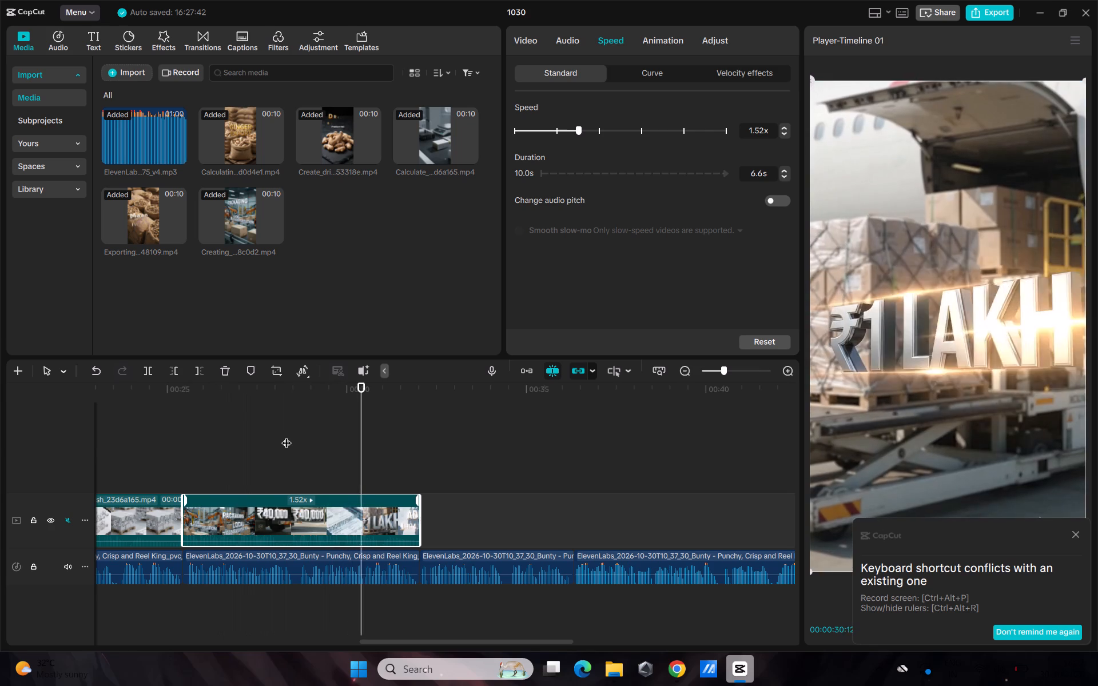
key("space")
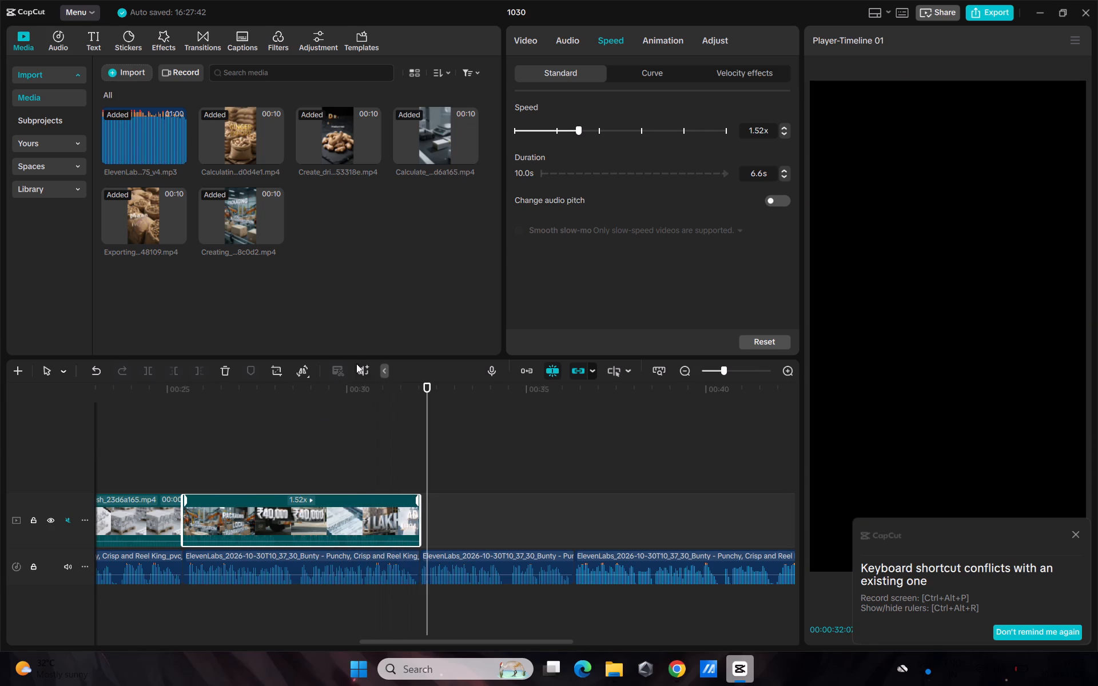
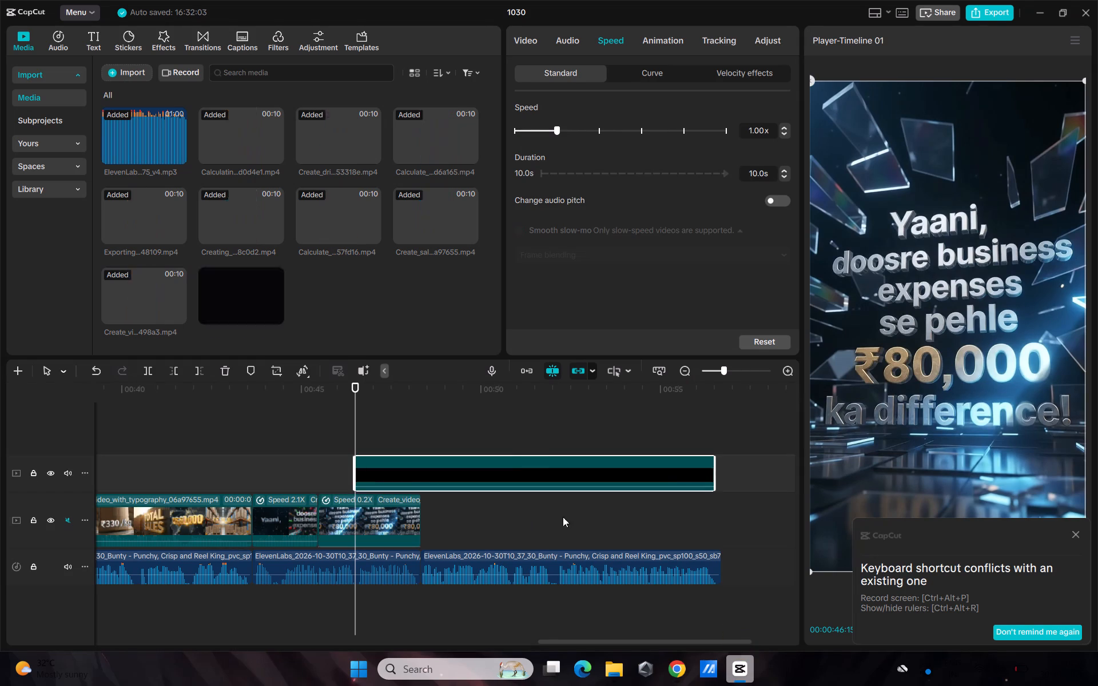
left_click_drag(530, 468, 594, 523)
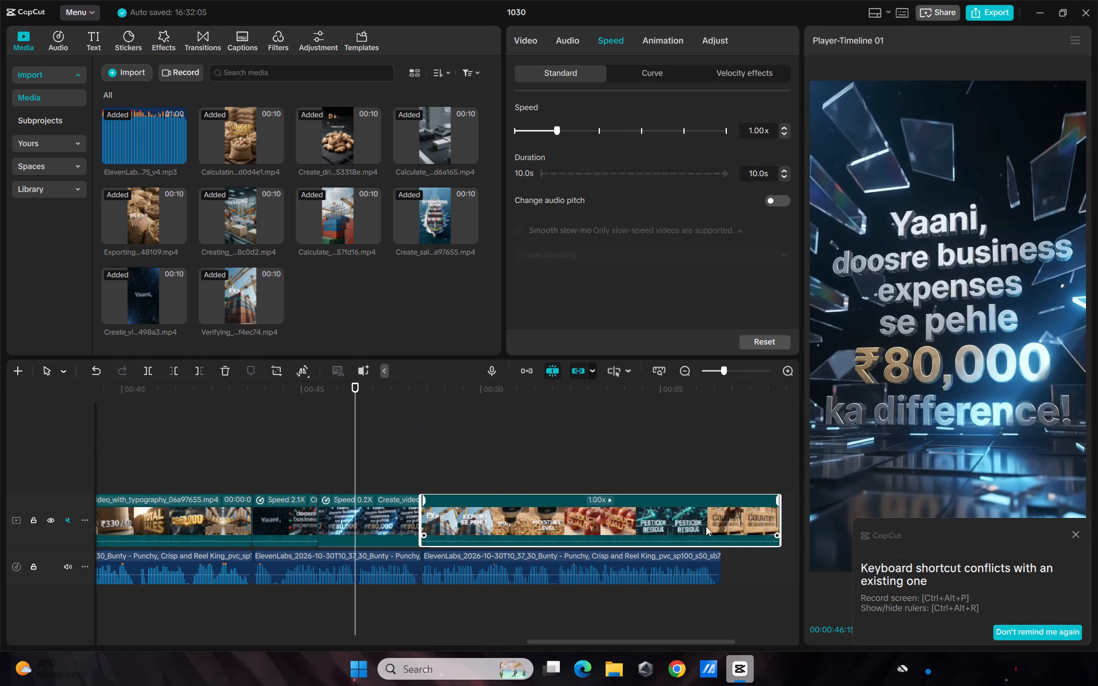
Speed up the verification clip to 1.20x so it ends with its voiceover segment, and play back the result.
left_click_drag(779, 500, 731, 527)
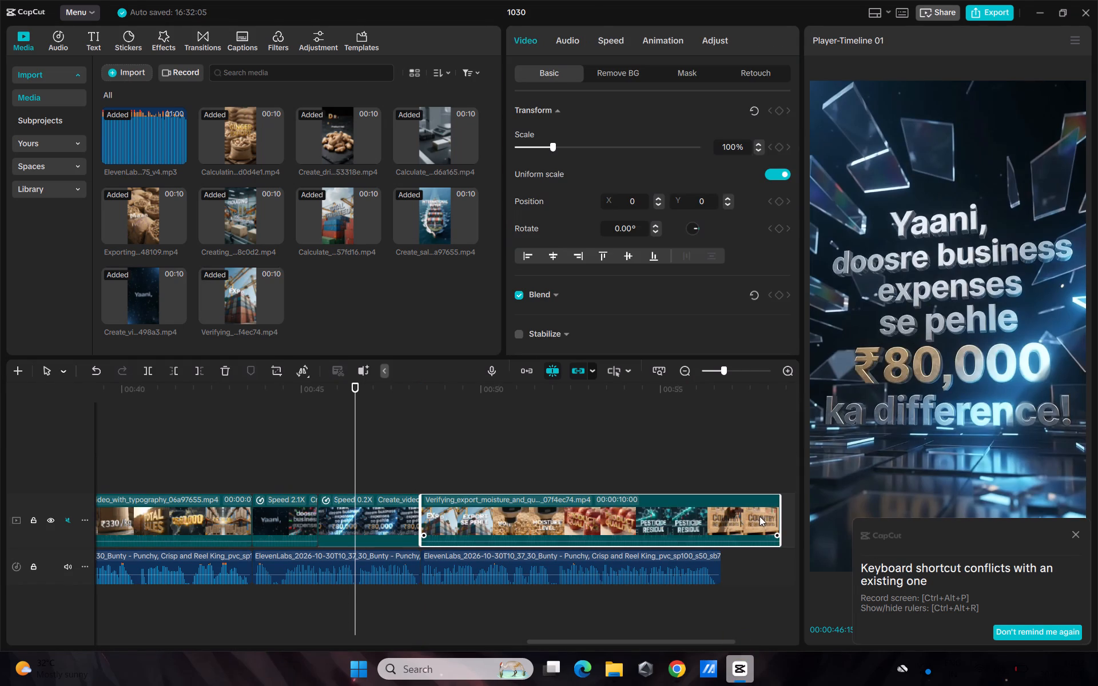
left_click(612, 41)
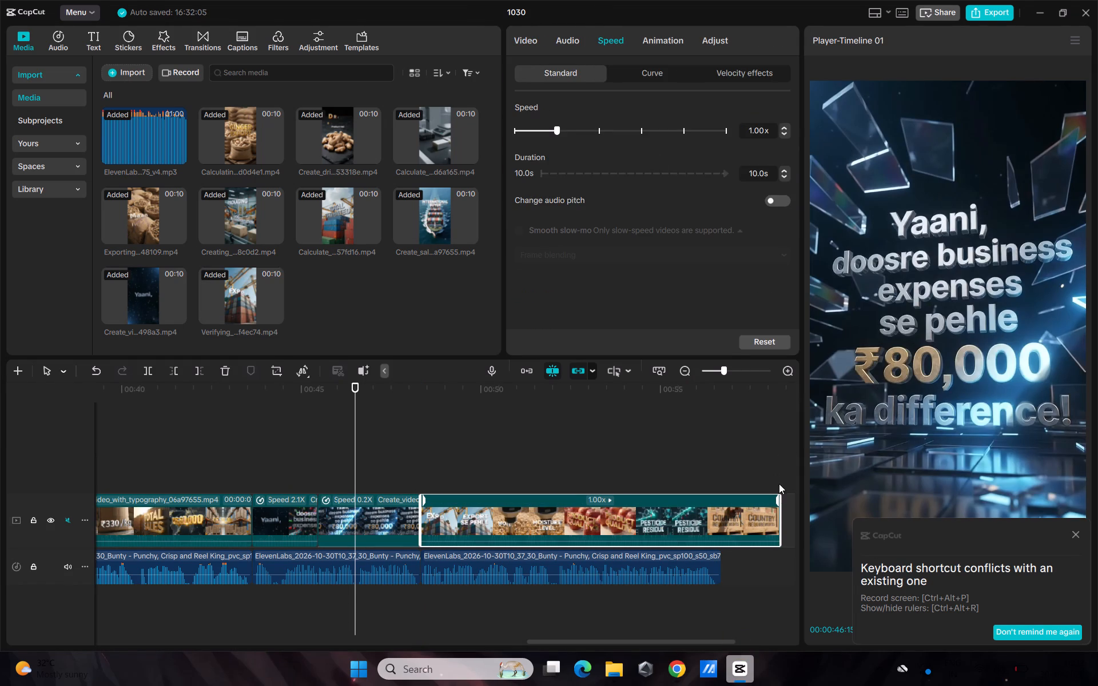
left_click_drag(775, 497, 715, 529)
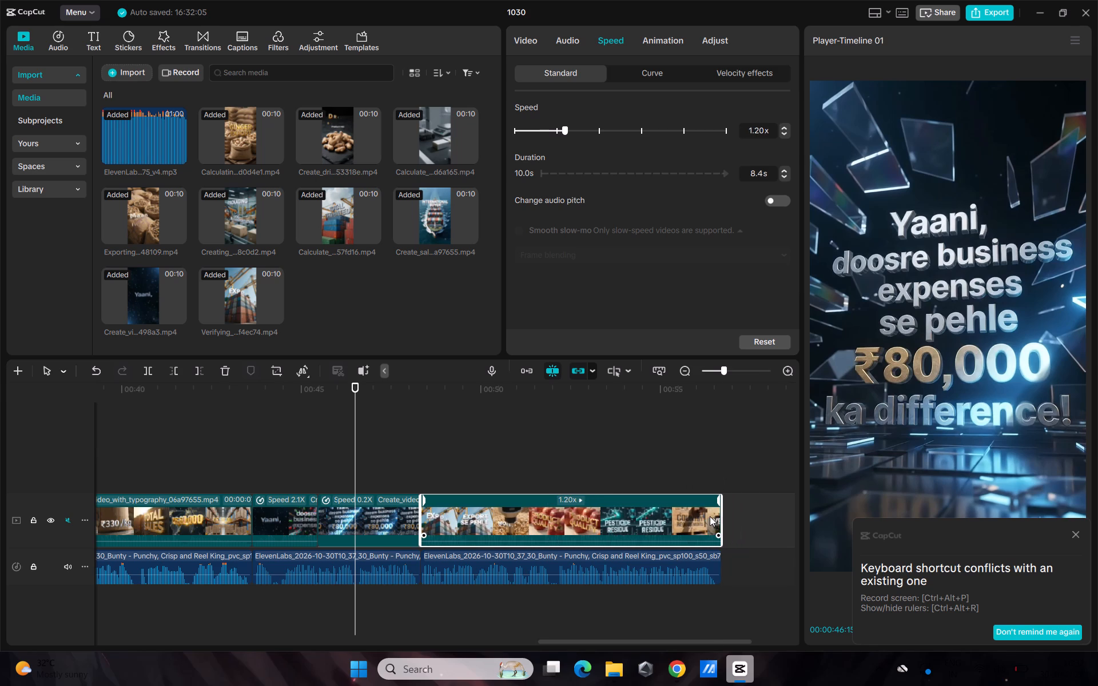
key("space")
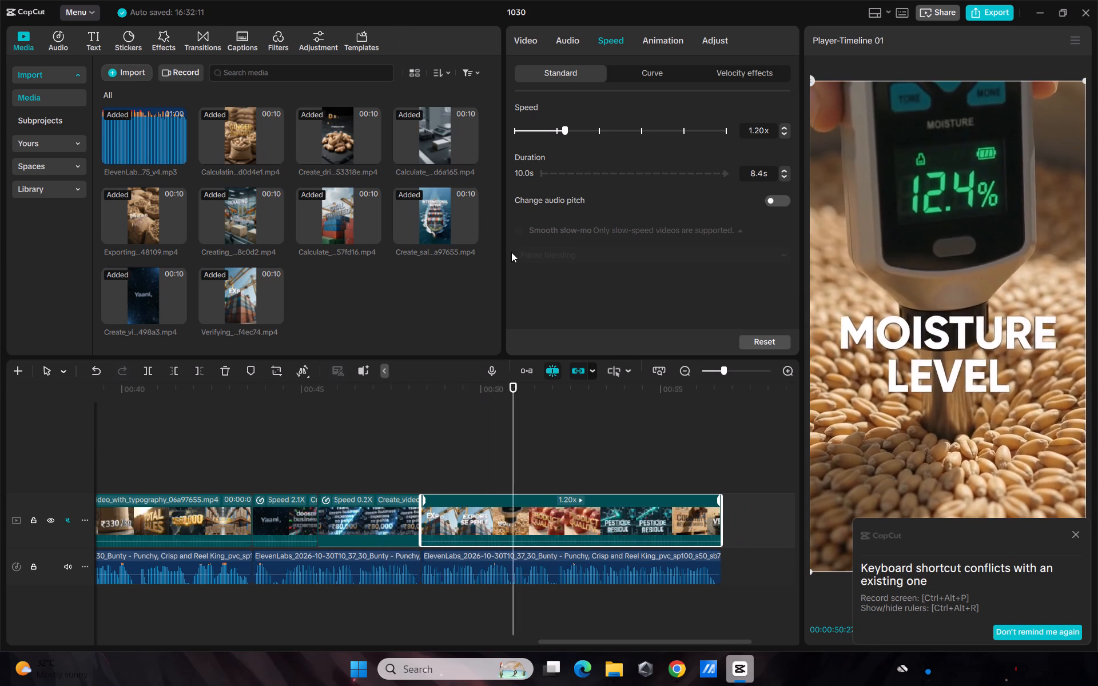
Add the saved preset My presets12 to the main track directly after the verification clip and extract its audio.
left_click_drag(555, 641, 651, 651)
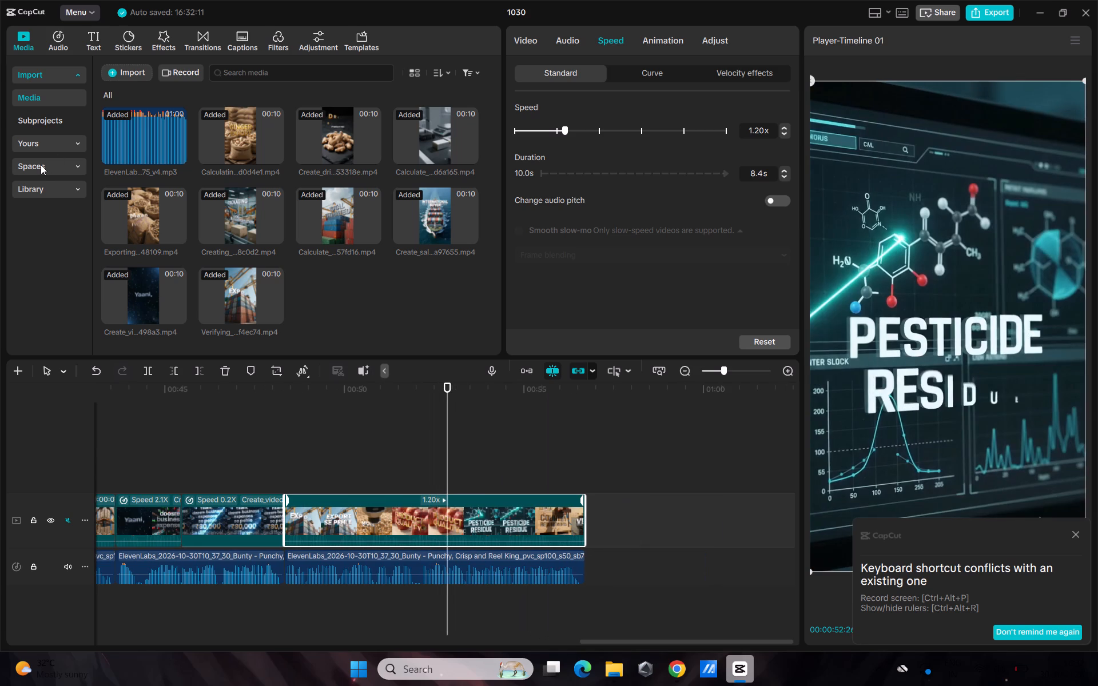
left_click(38, 149)
left_click(47, 147)
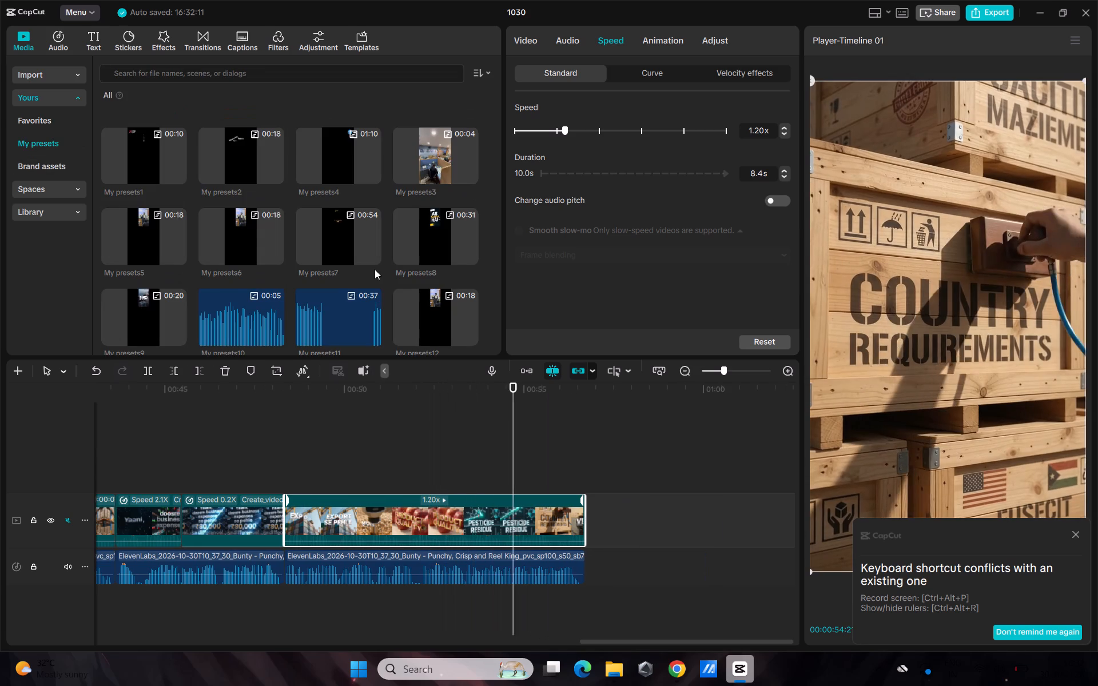
left_click_drag(422, 305, 586, 516)
right_click(603, 516)
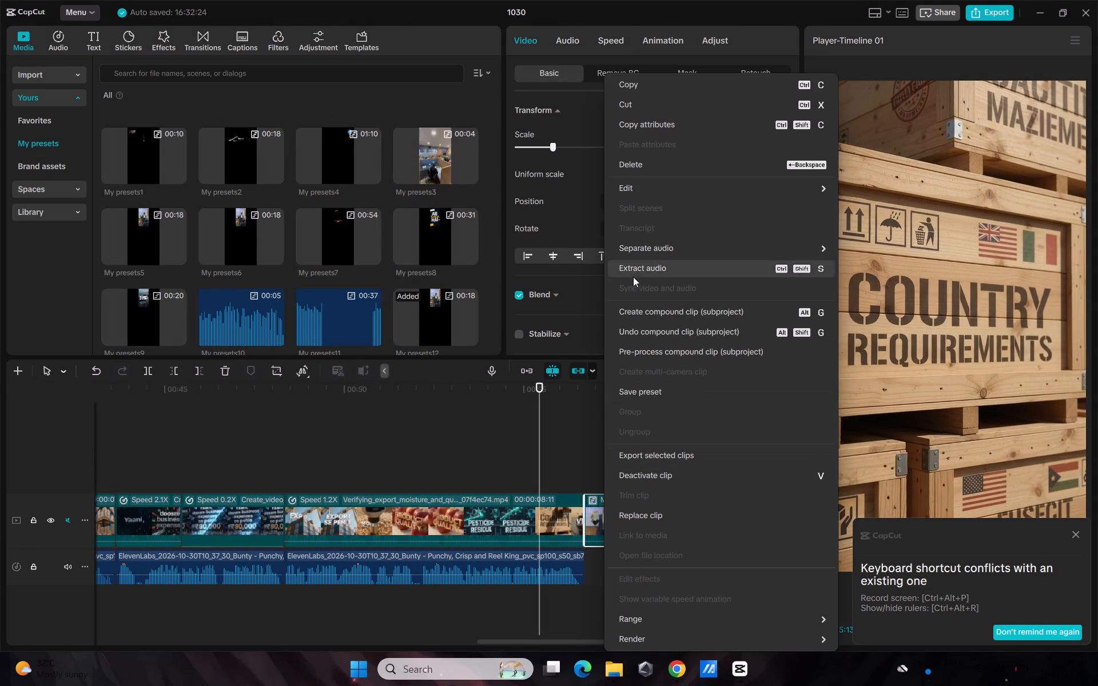
left_click(633, 270)
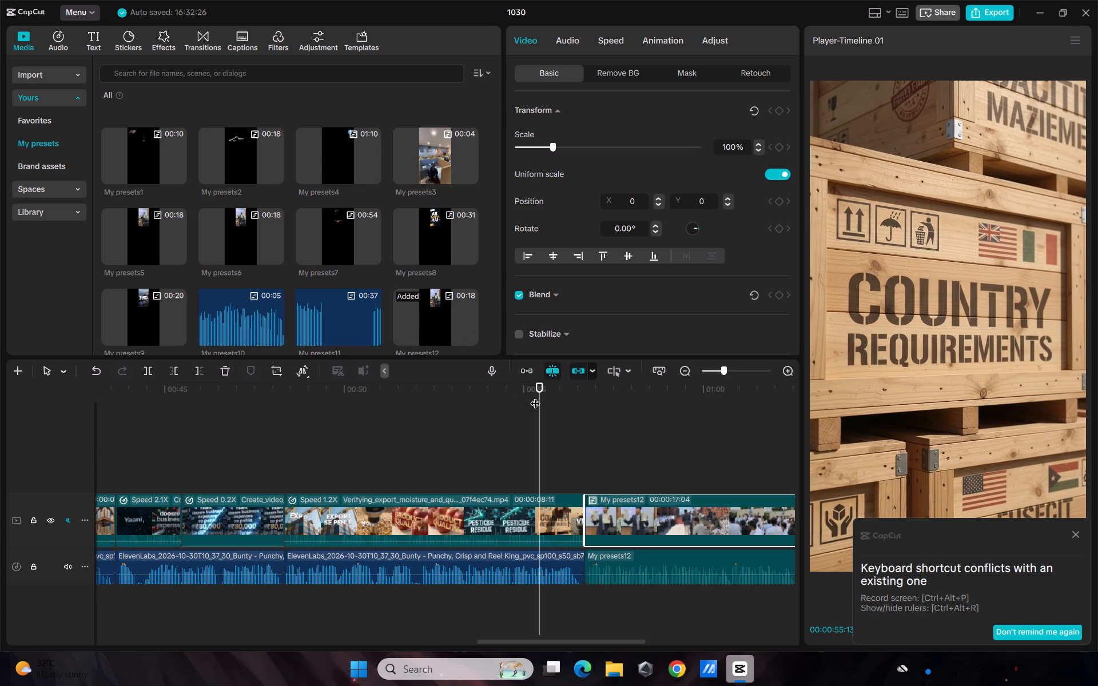
Place the saved preset My presets4 on a new track above the main track at the start of the timeline.
left_click_drag(536, 384, 0, 534)
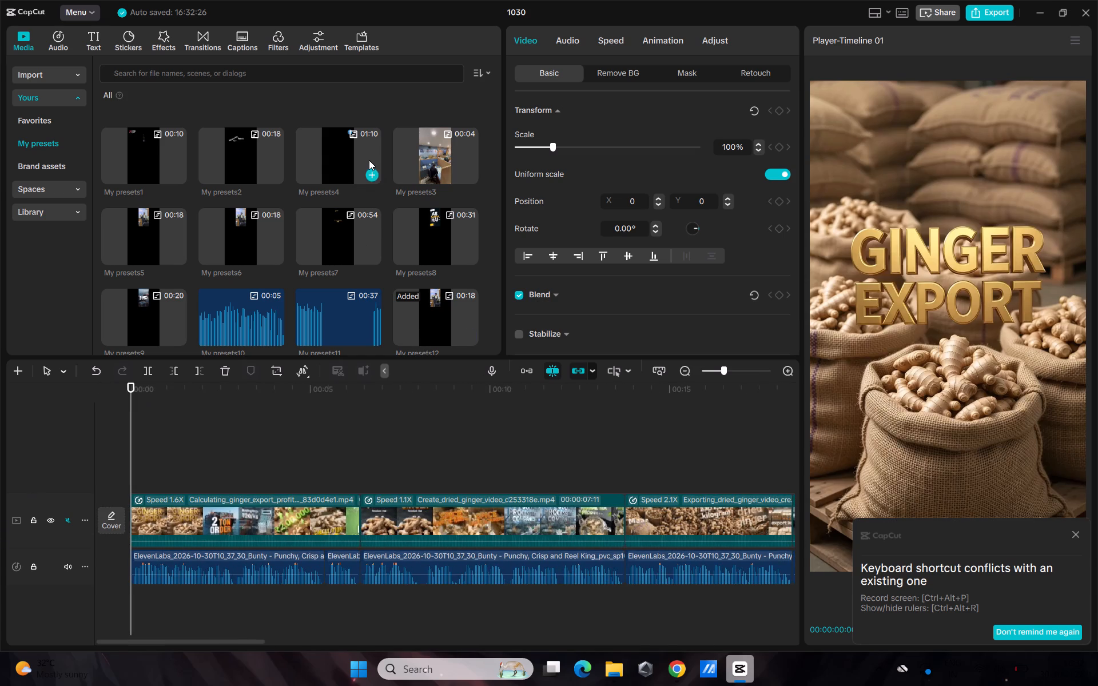
left_click(347, 161)
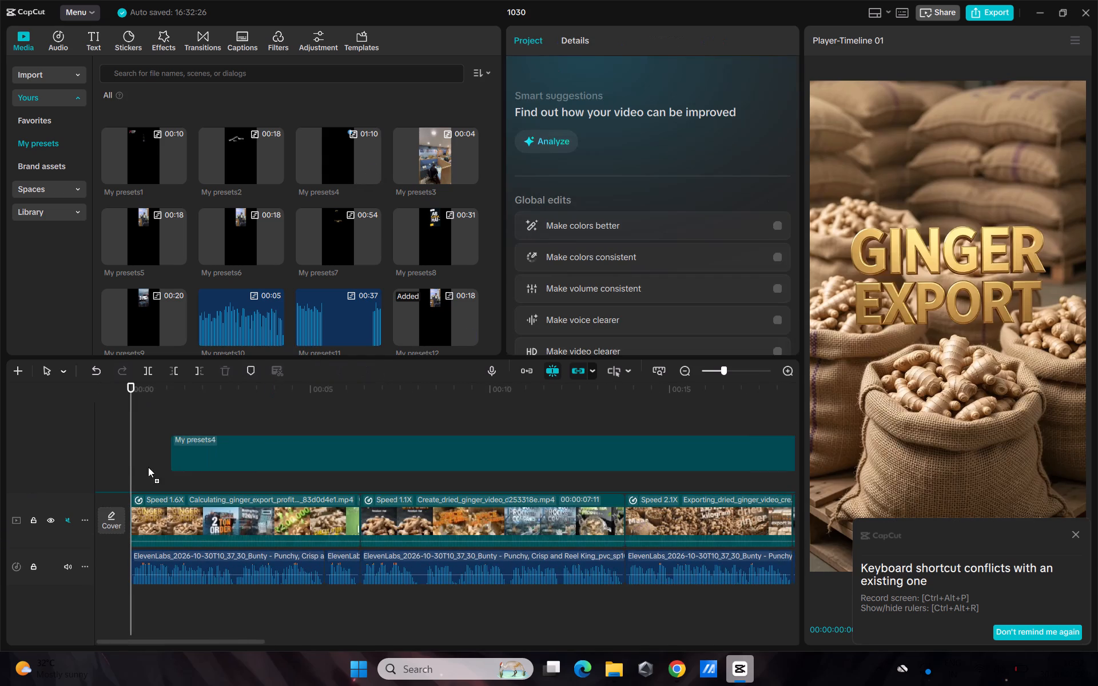